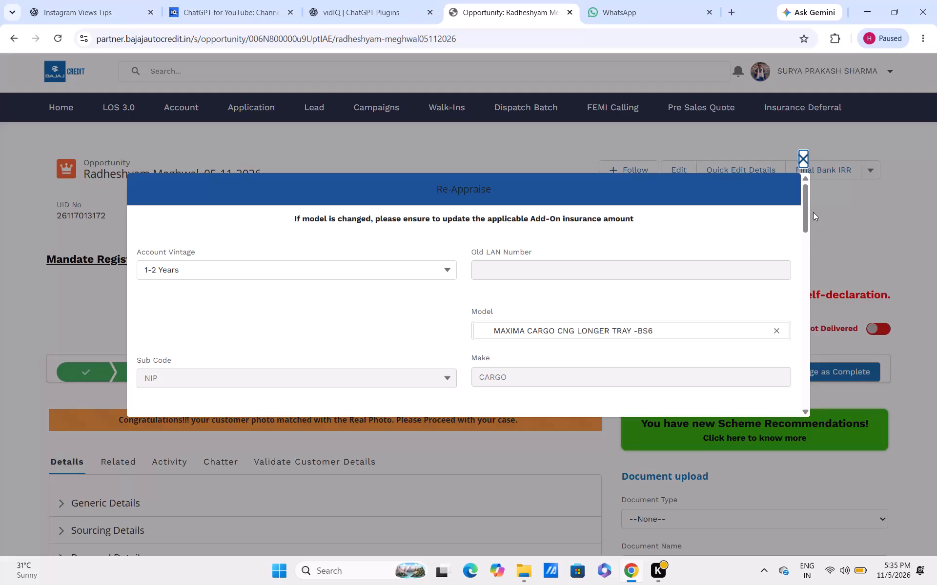
Examine the Re-Appraise form's model, customer, scheme, amount financed, tenure, interest and repayment details, and close it without submitting.
drag(804, 213, 803, 246)
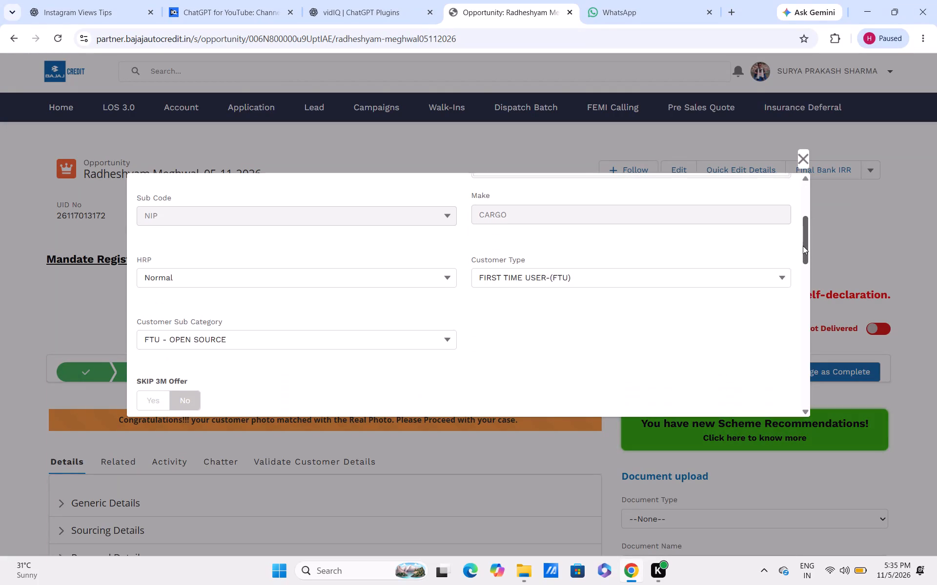
drag(803, 246, 805, 300)
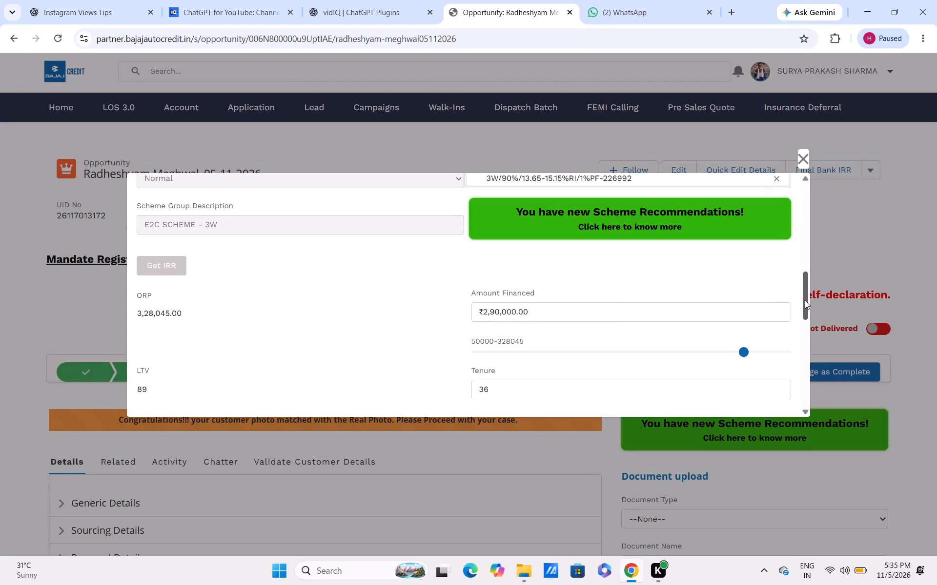
drag(805, 300, 804, 300)
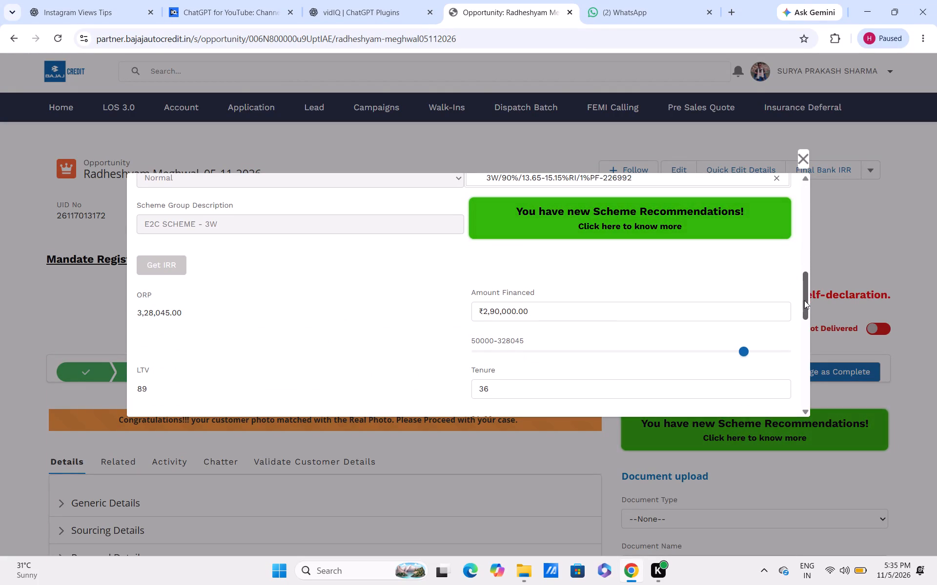
drag(804, 300, 799, 290)
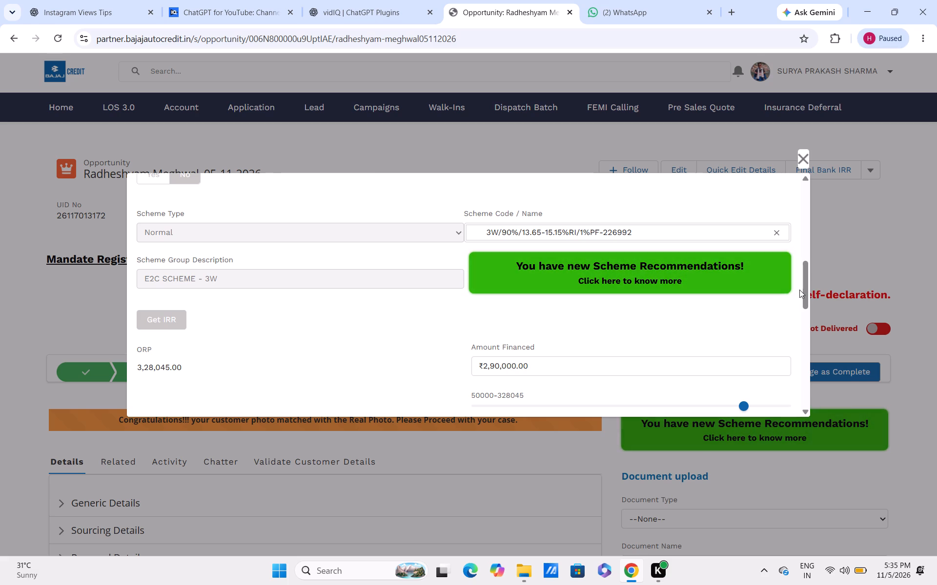
drag(805, 282, 802, 274)
drag(802, 274, 804, 233)
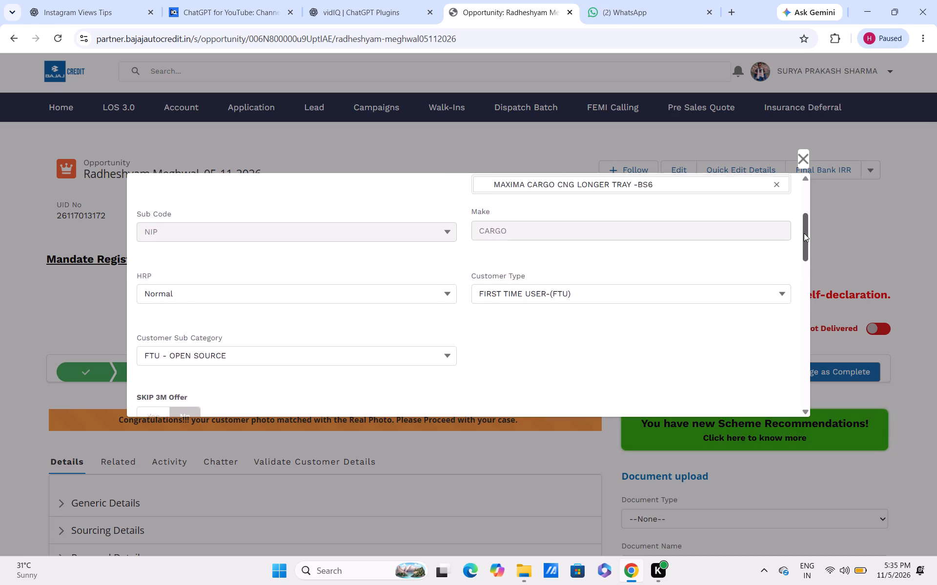
drag(804, 233, 804, 224)
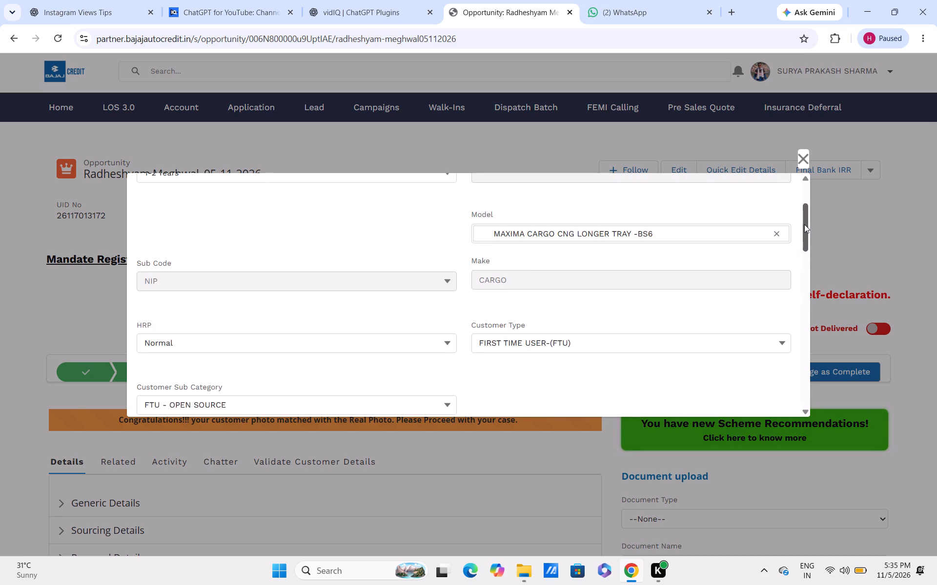
drag(804, 224, 804, 263)
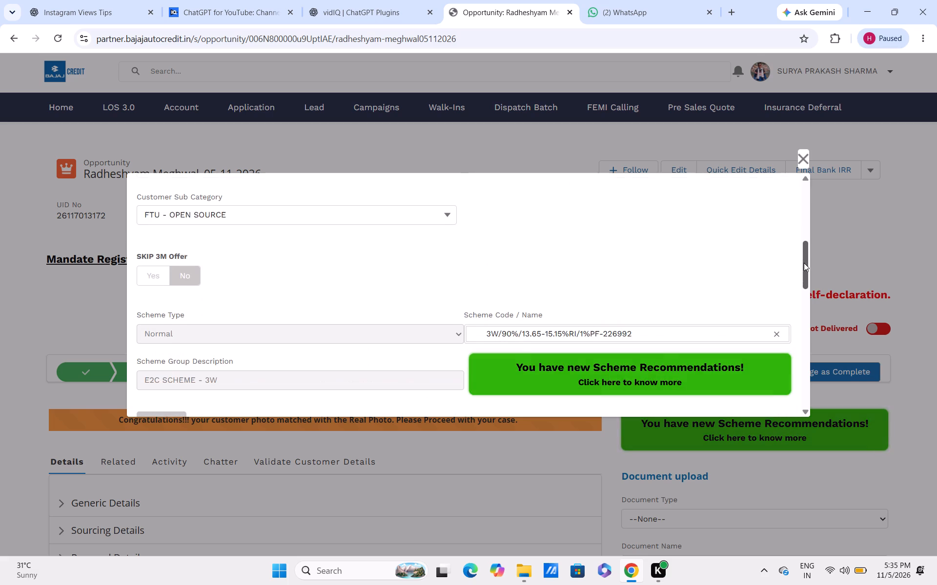
drag(804, 263, 804, 264)
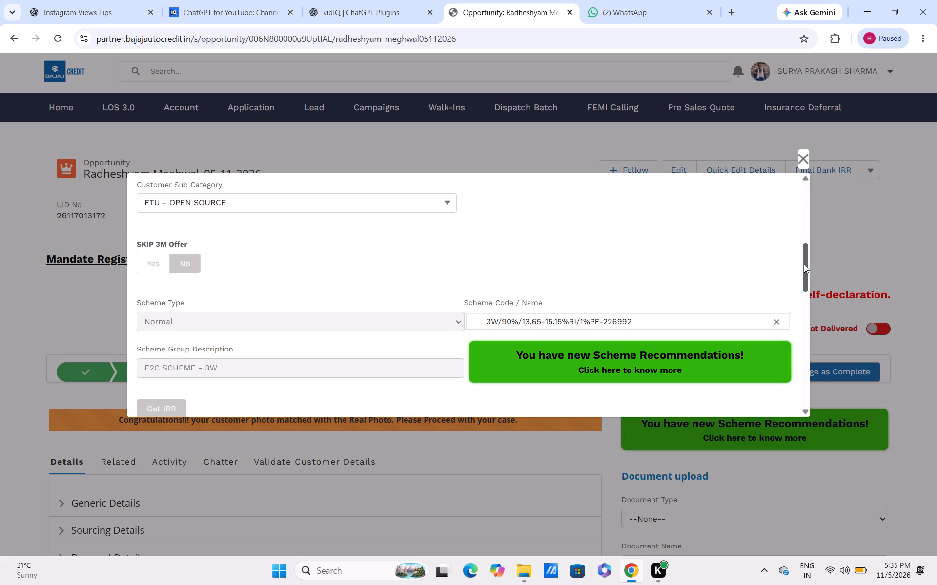
drag(804, 264, 803, 285)
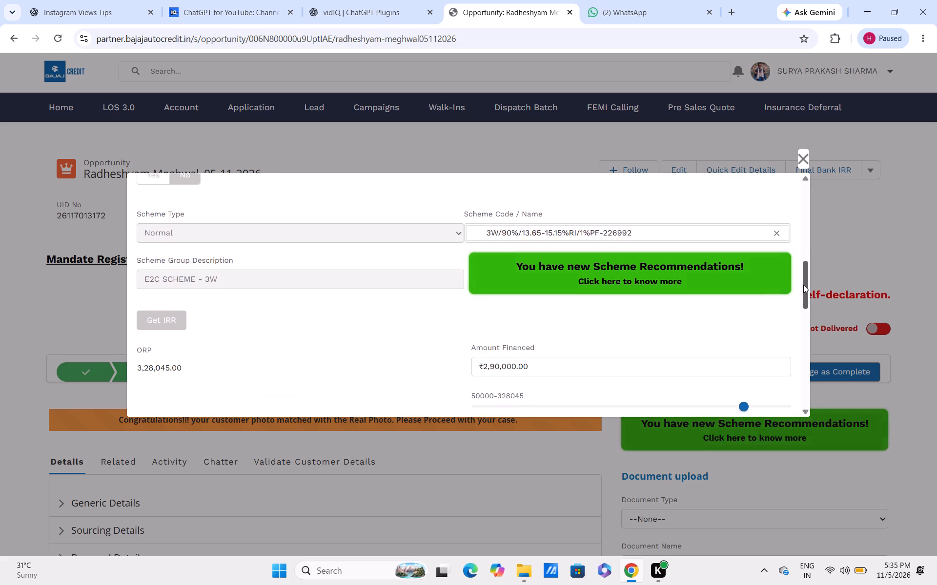
drag(803, 285, 803, 286)
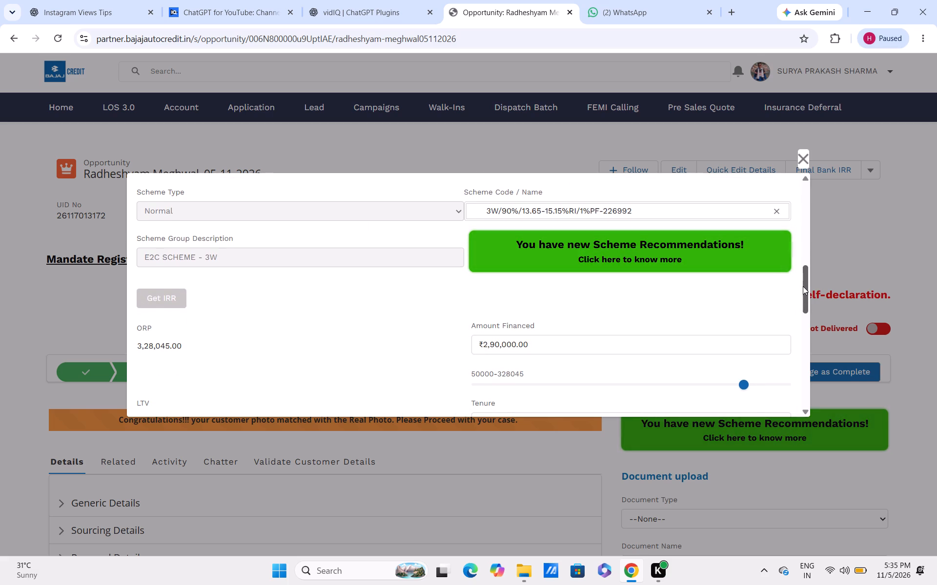
drag(803, 286, 805, 299)
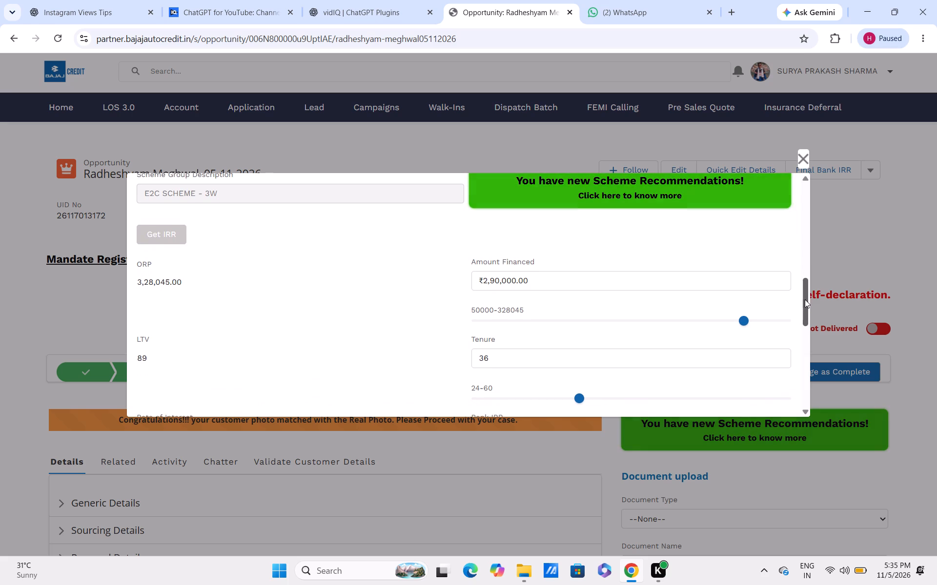
drag(805, 299, 807, 314)
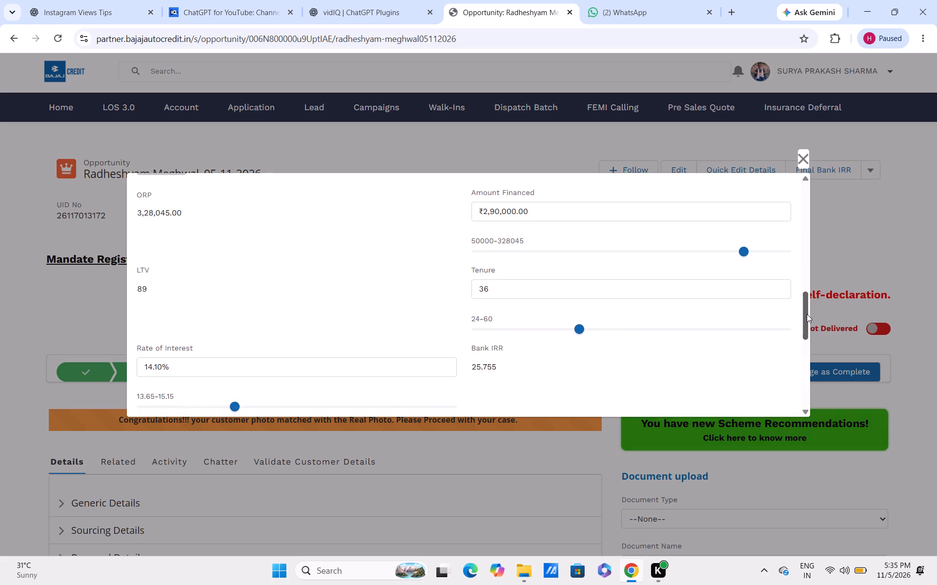
drag(807, 314, 809, 327)
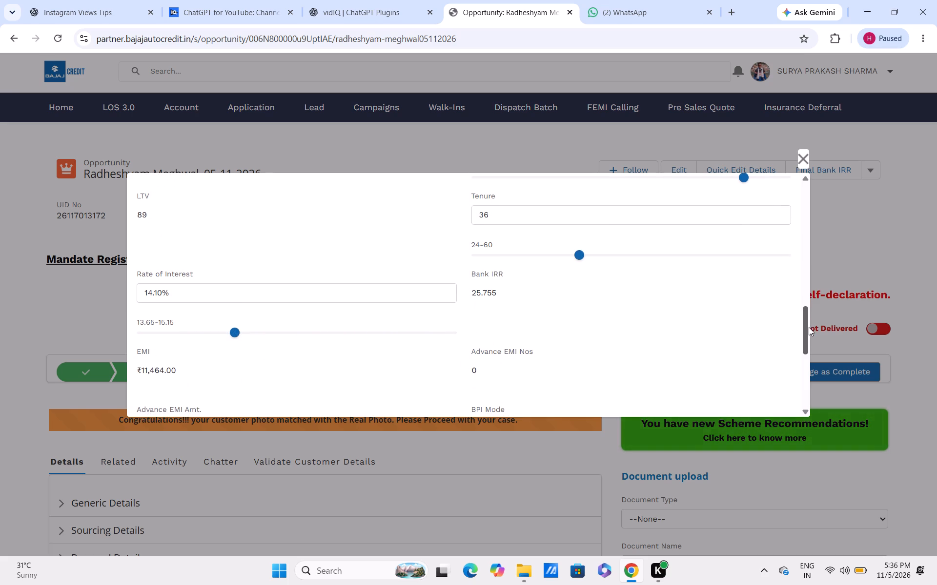
drag(809, 327, 824, 387)
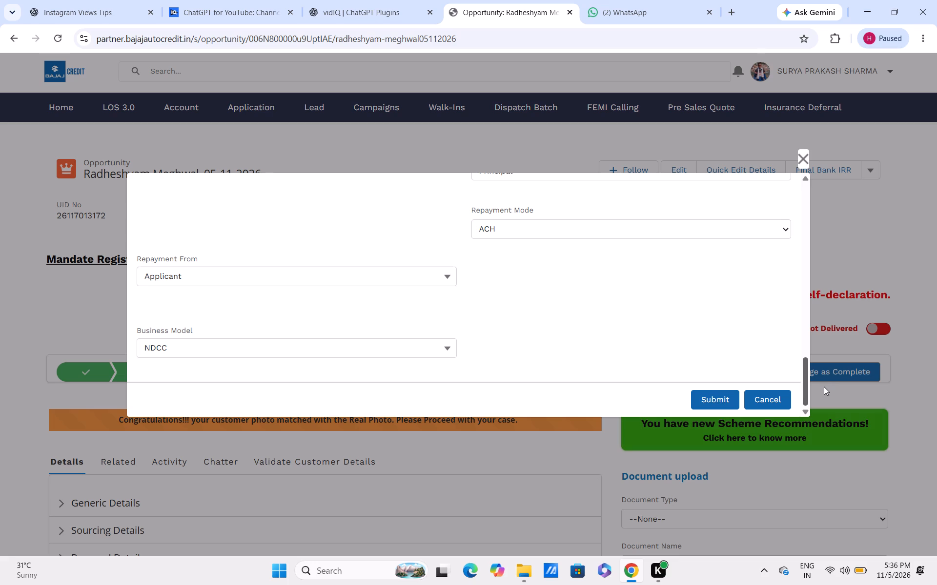
drag(824, 387, 812, 157)
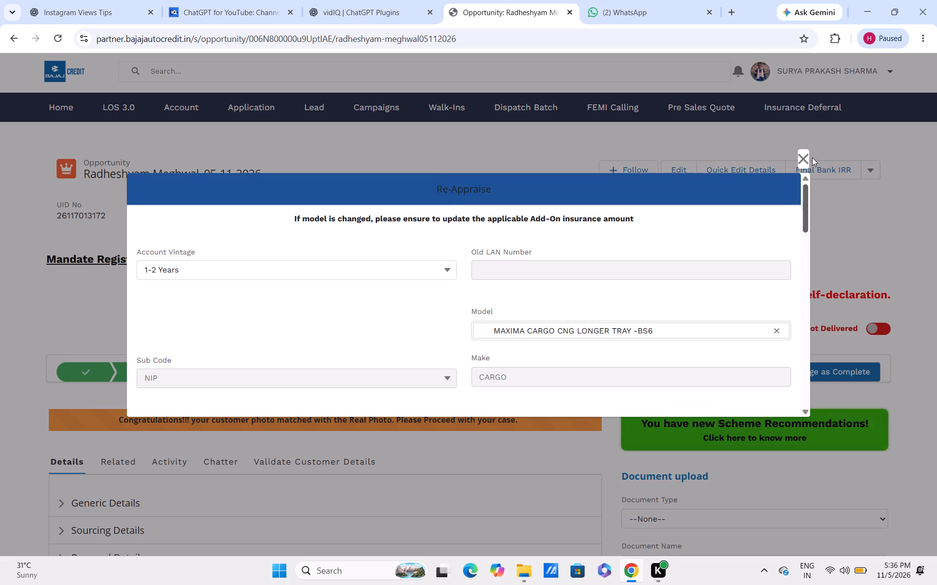
drag(812, 157, 799, 162)
click(799, 162)
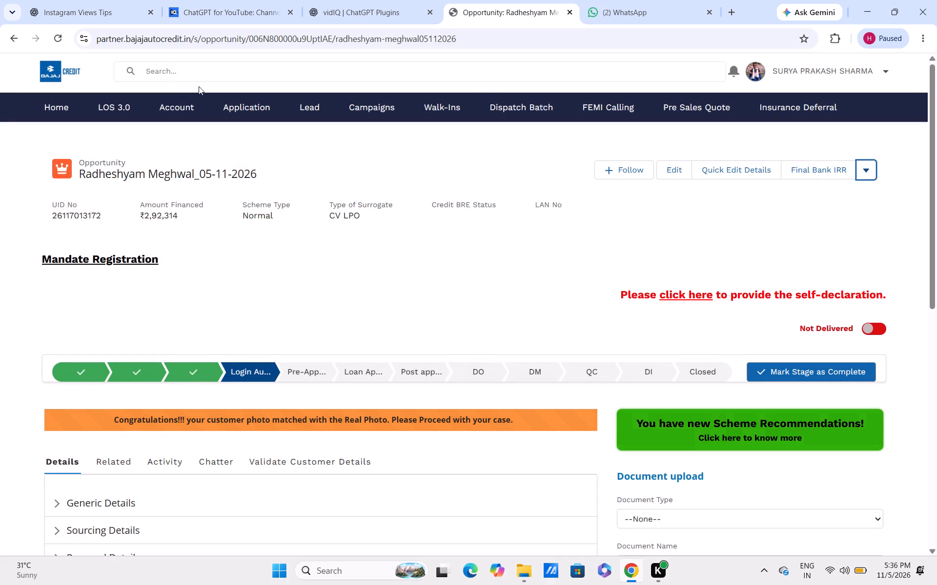
Open the Re-Appraise form for the recently viewed application whose opportunity name ends in 28-10-2026.
click(243, 95)
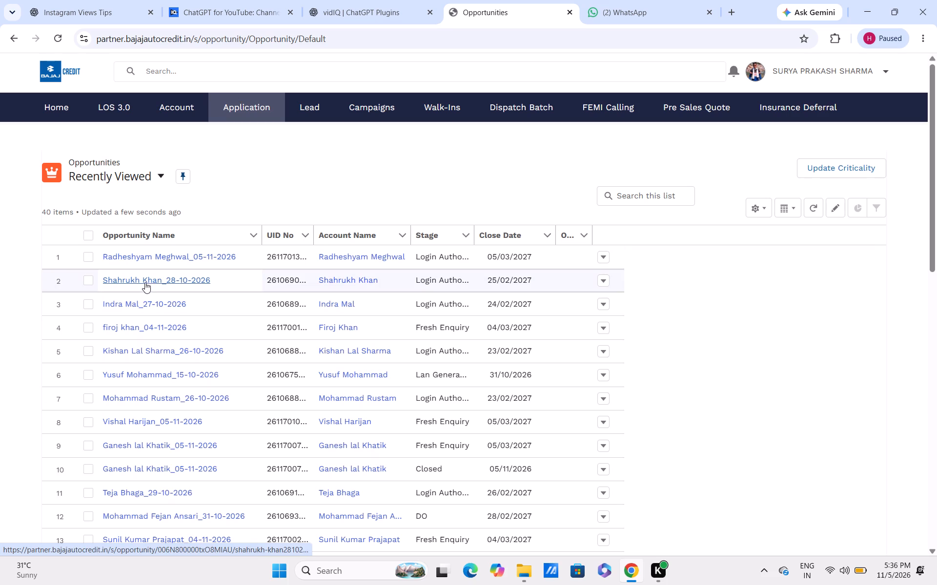
click(145, 280)
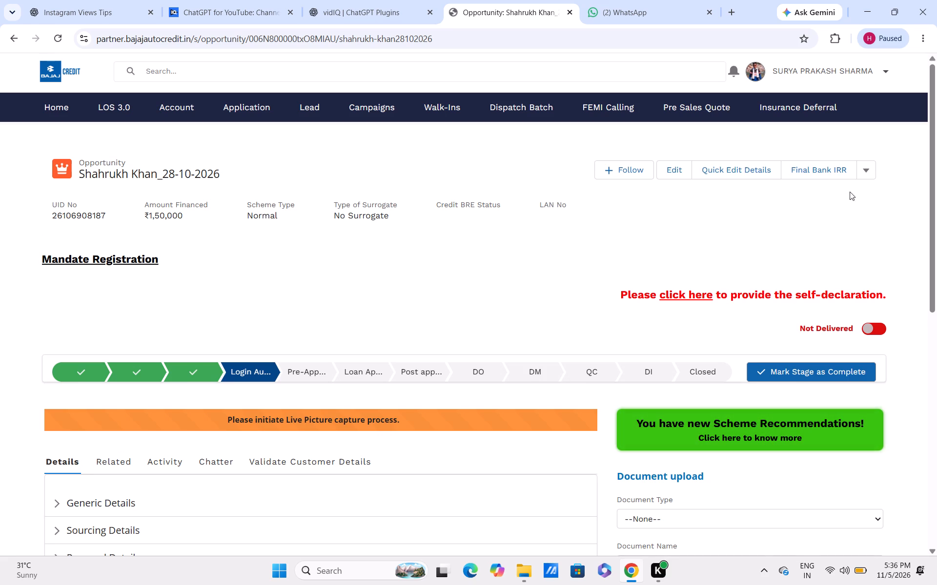
click(869, 174)
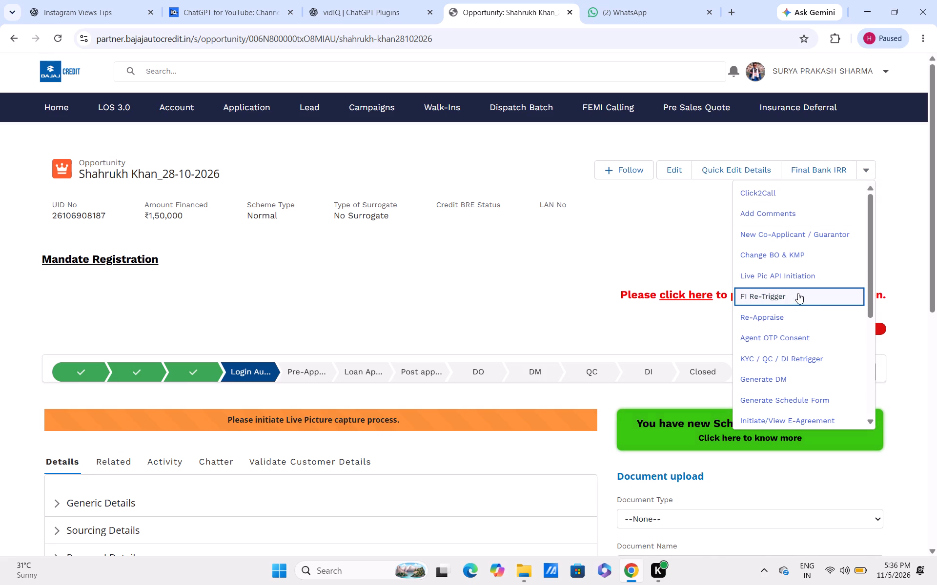
click(793, 312)
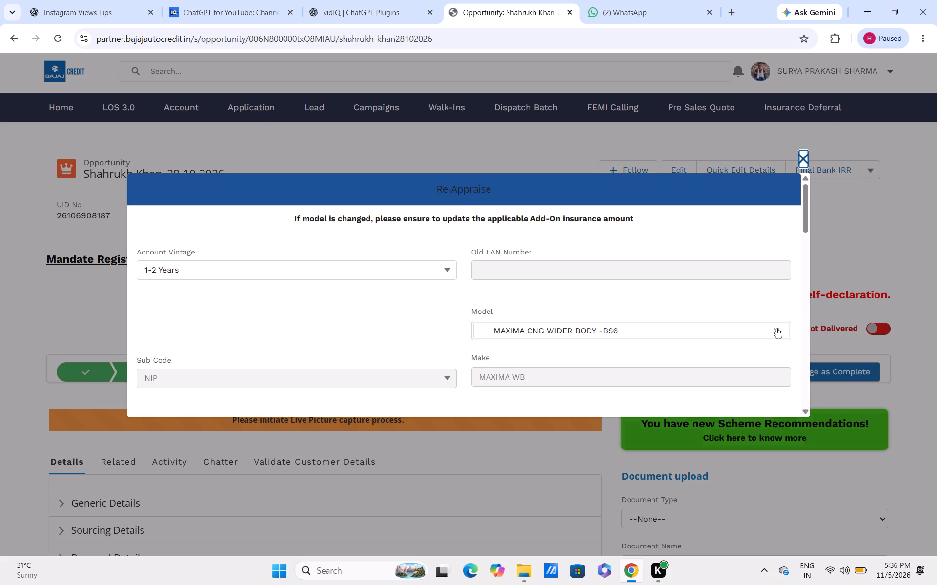
Replace the model in the Re-Appraise form with MAXIMA CARGO DIESEL LONGER TRAY-BS6, searching products for "max".
click(778, 328)
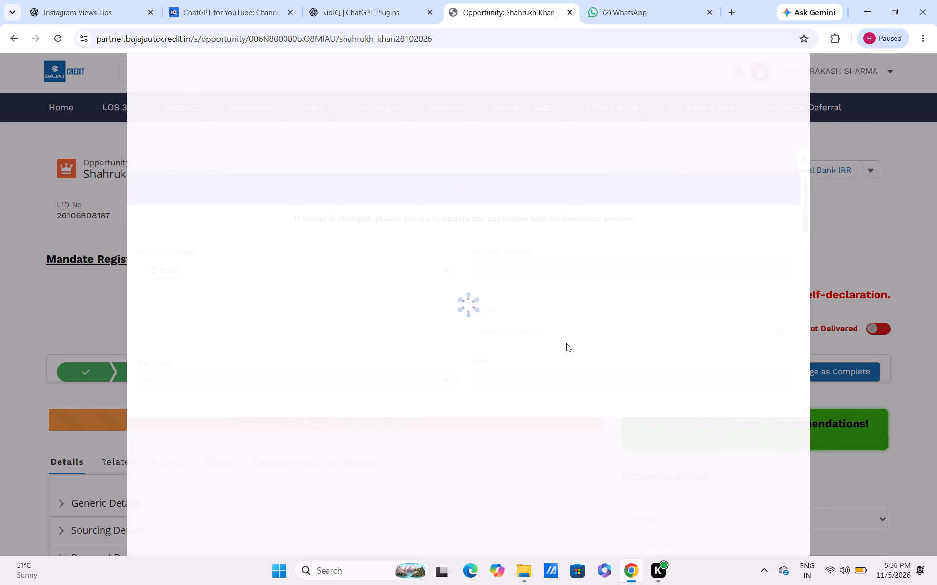
click(529, 336)
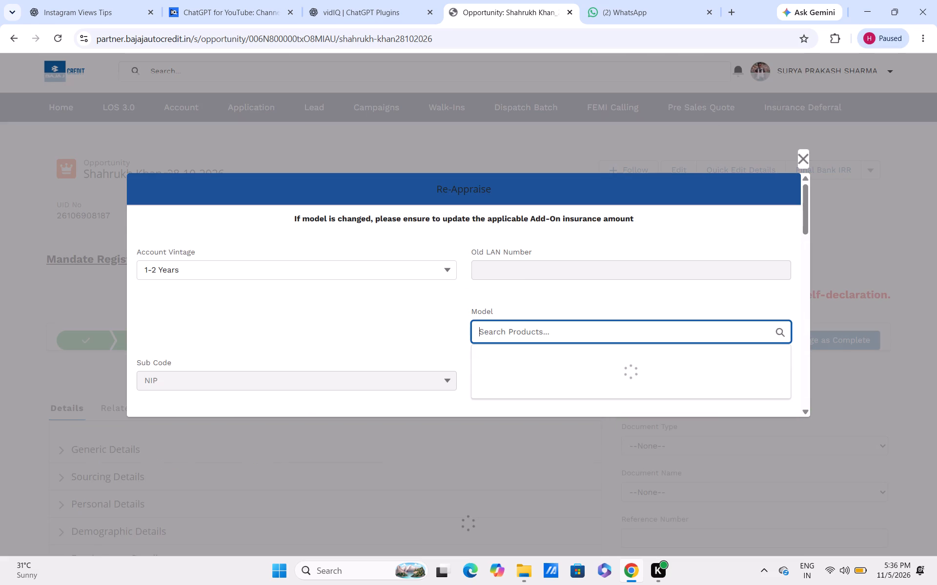
text(max)
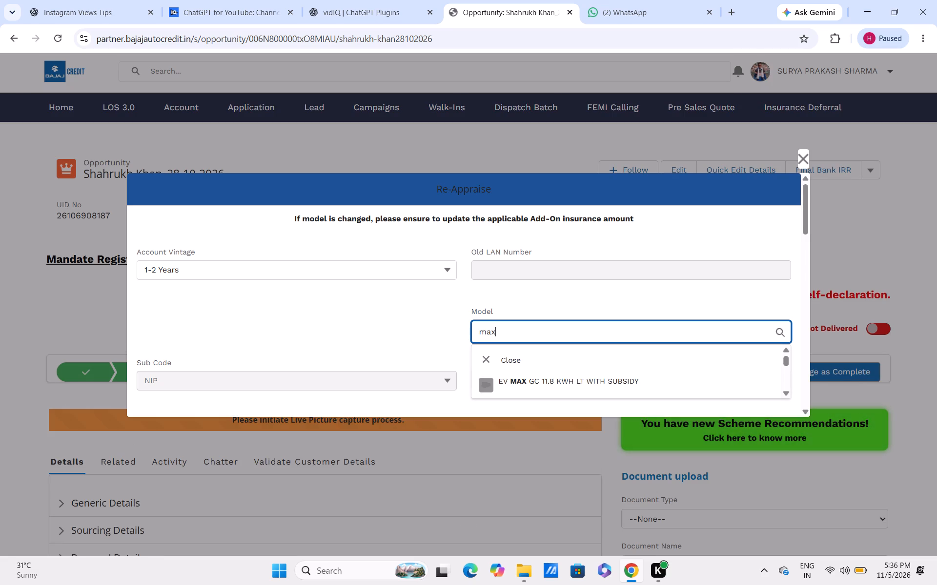
key(Down)
click(785, 365)
drag(785, 365, 786, 372)
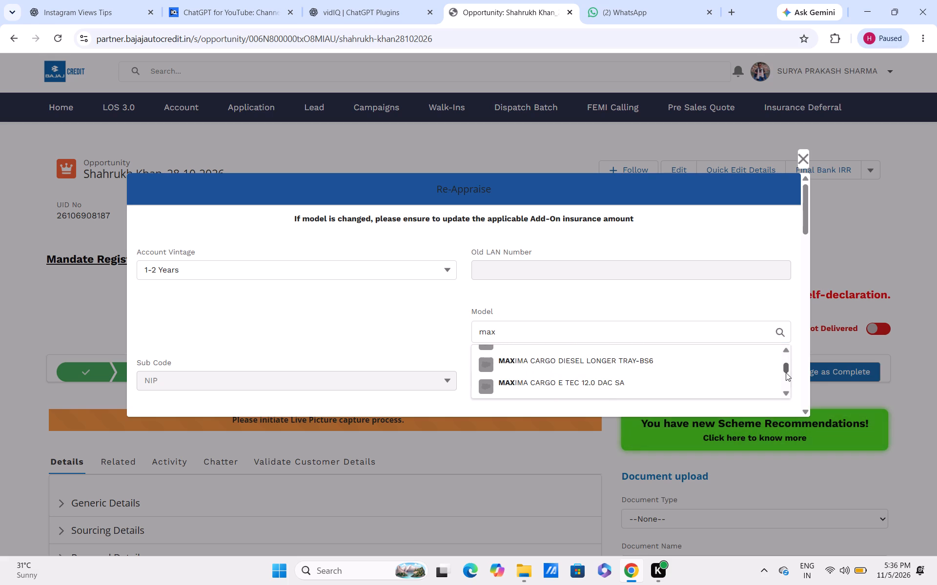
drag(786, 372, 786, 372)
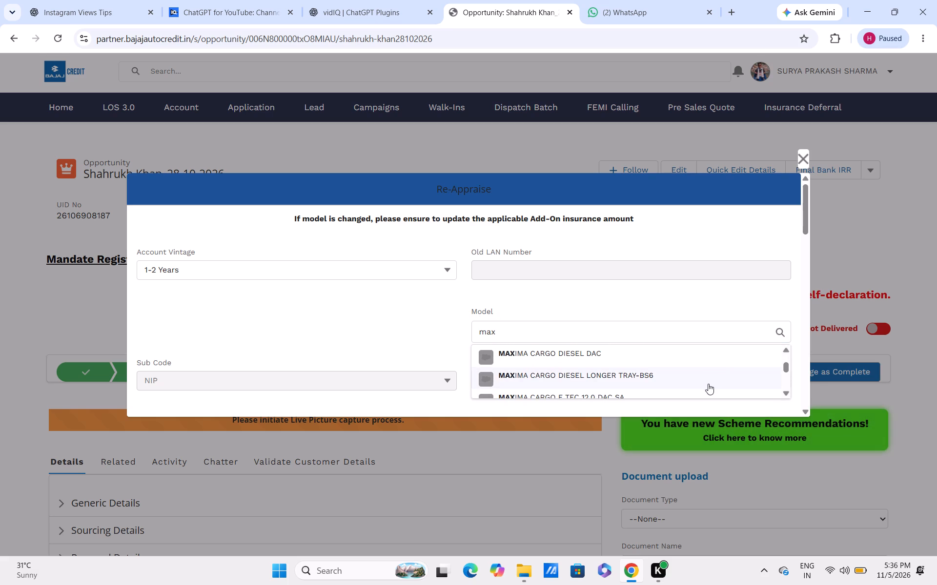
click(707, 383)
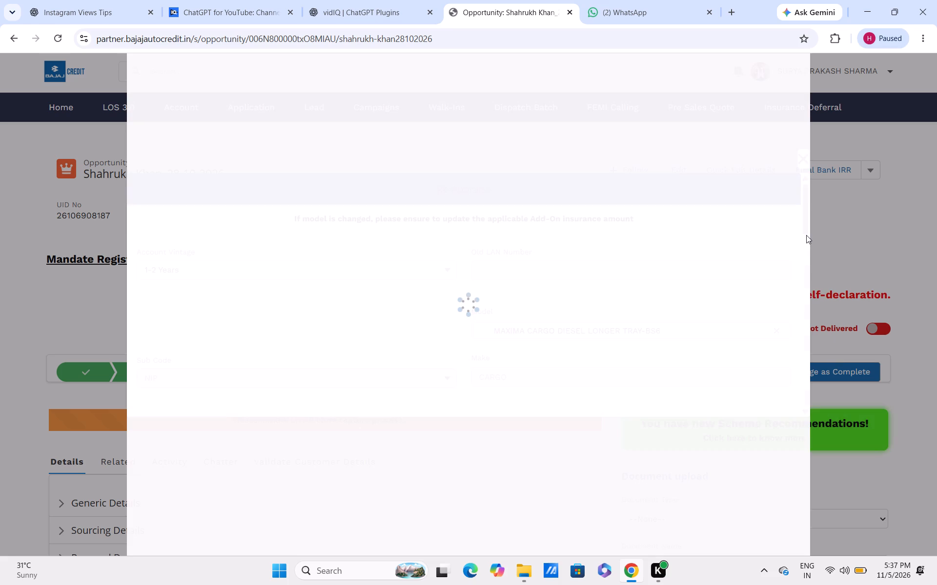
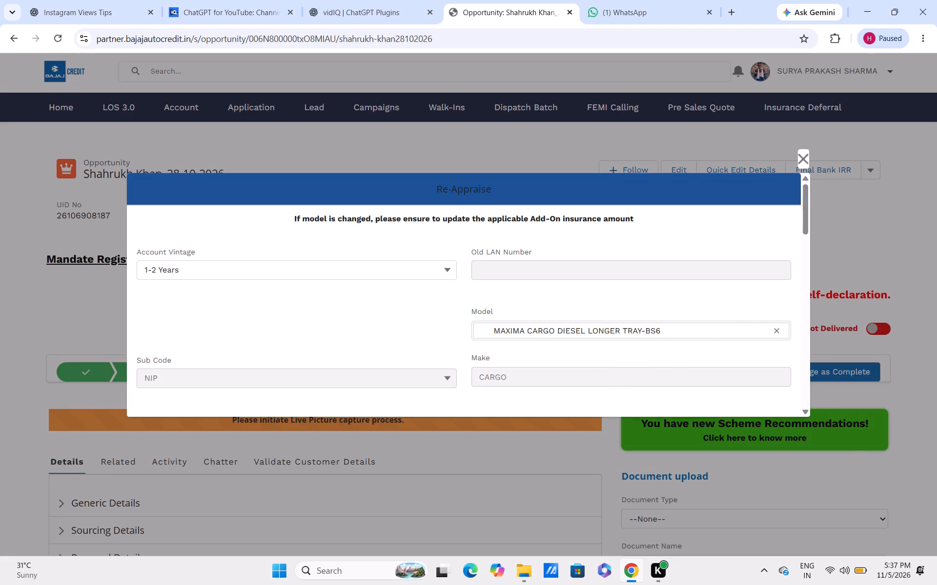
Replace the model in the Re-Appraise form with MAXIMA CNG WIDER BODY -BS6.
click(775, 329)
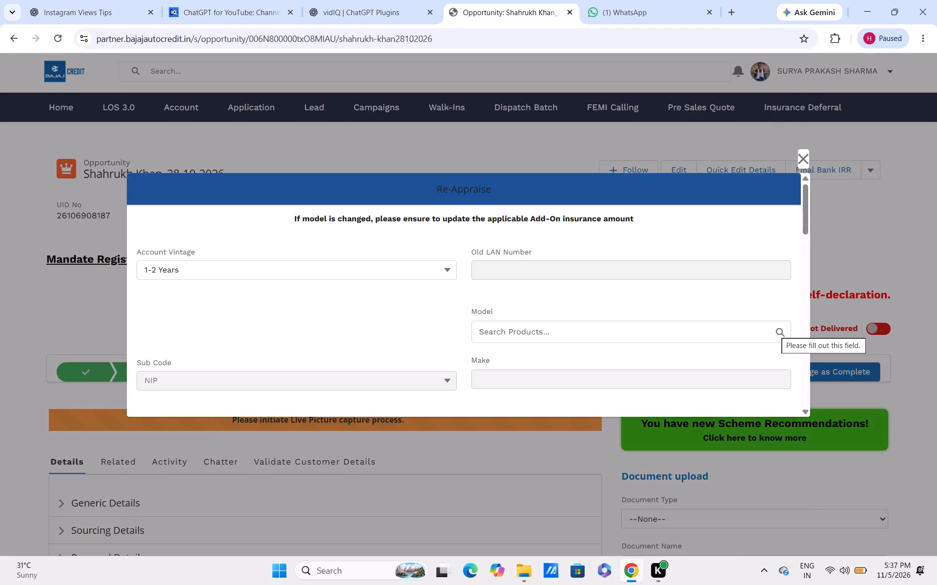
click(685, 328)
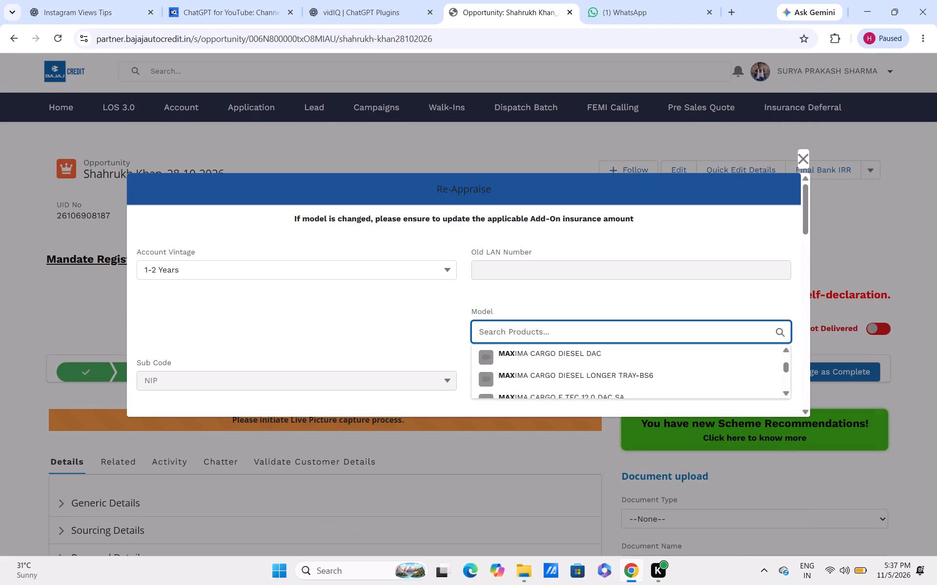
click(785, 369)
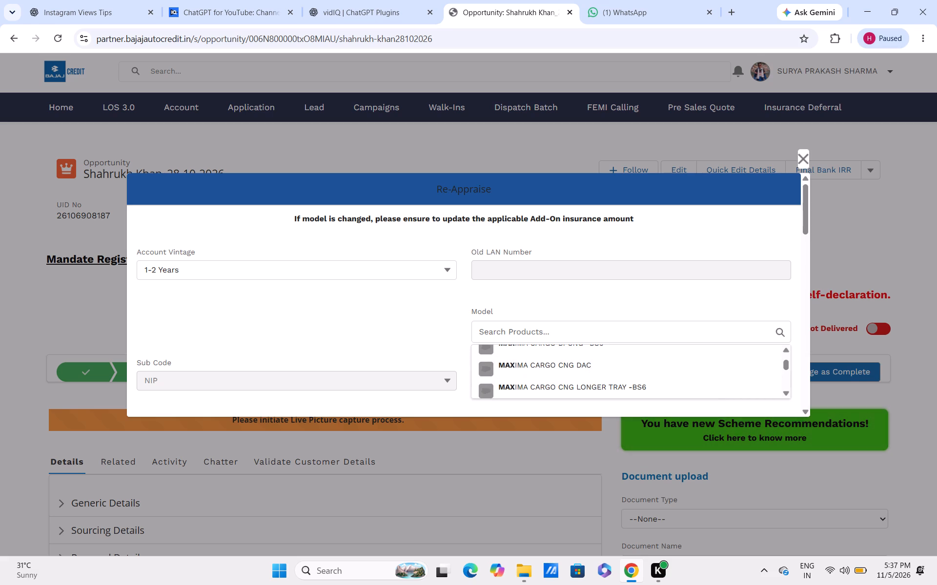
drag(786, 367, 786, 363)
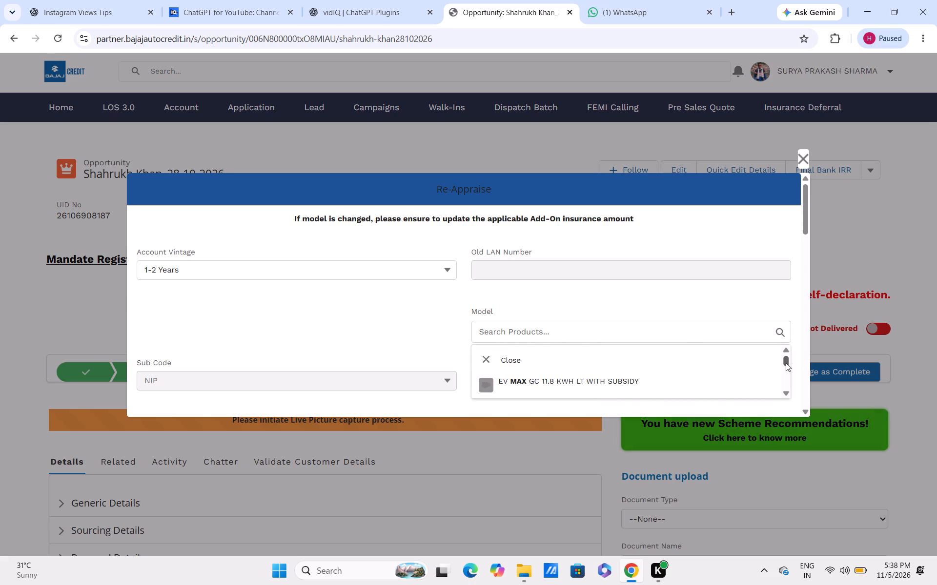
drag(786, 363, 788, 371)
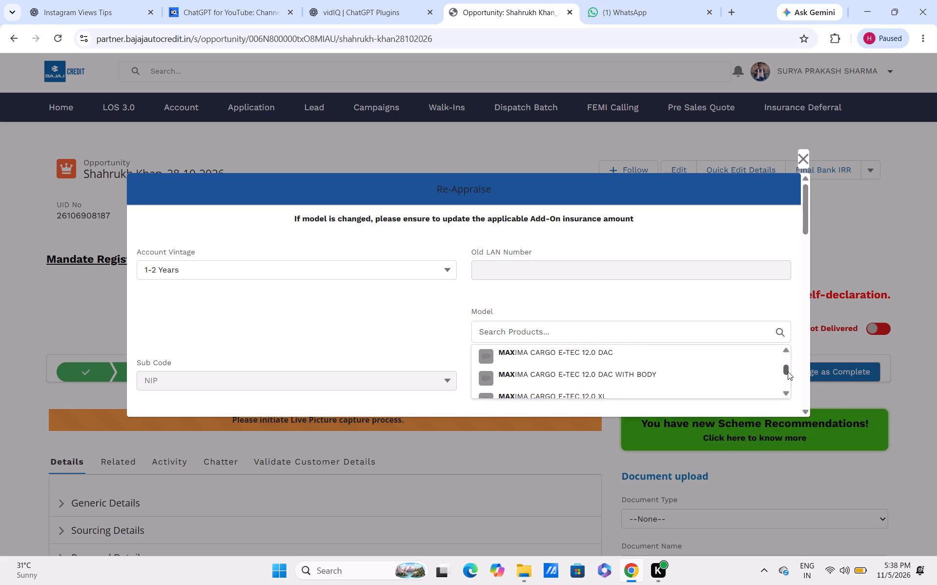
drag(788, 371, 789, 377)
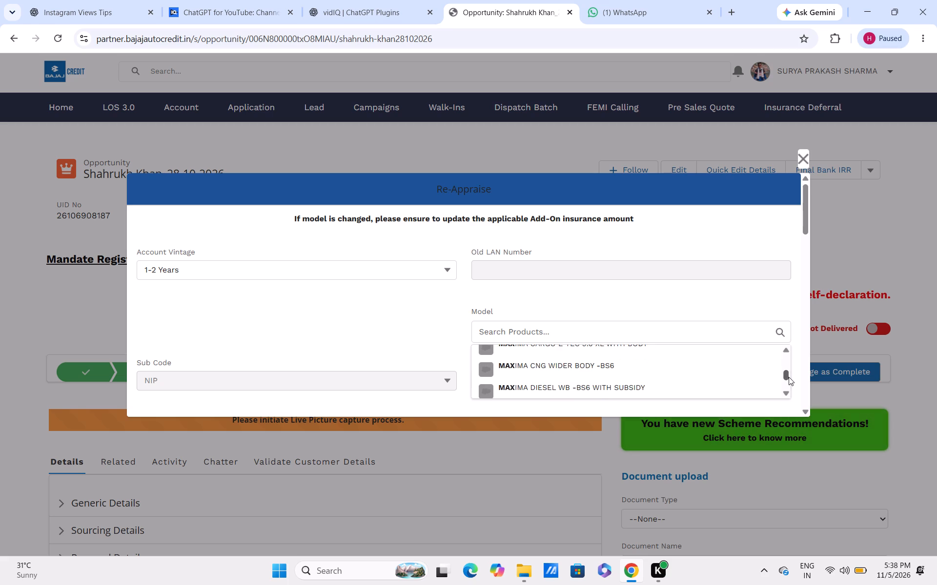
drag(789, 377, 787, 377)
click(634, 365)
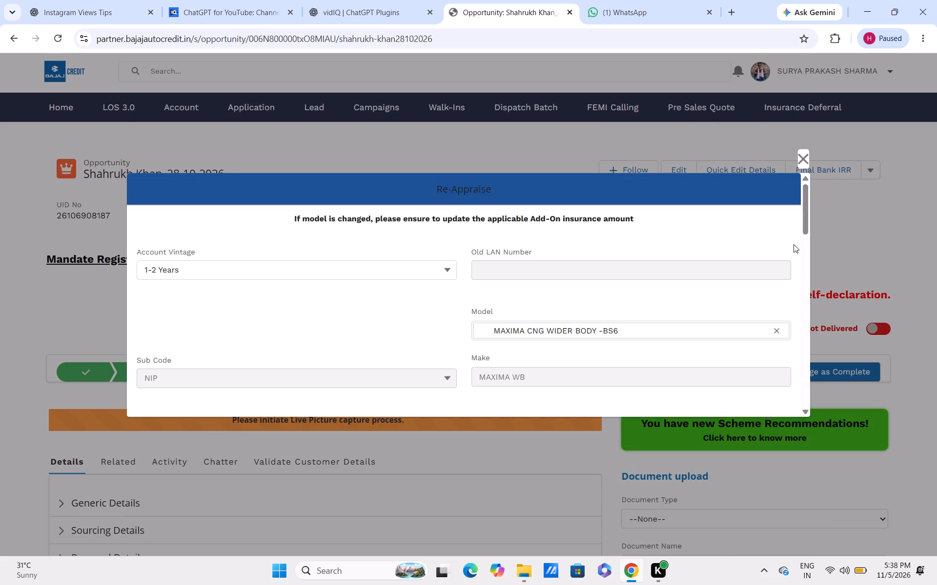
Search scheme codes for "90%" and select the scheme 3W/90%/13.65-15.15%RI/1%PF-226992.
drag(804, 220, 817, 280)
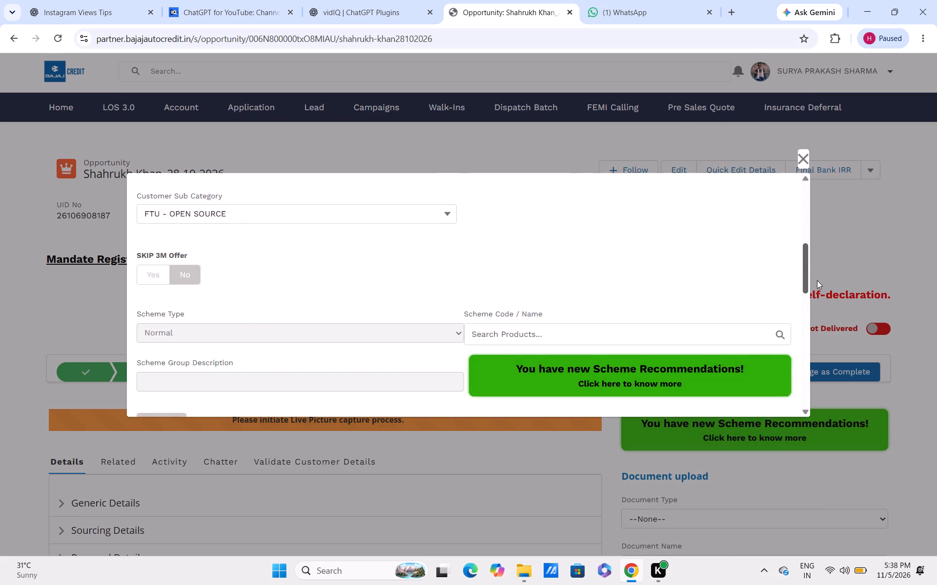
drag(817, 280, 820, 292)
click(594, 283)
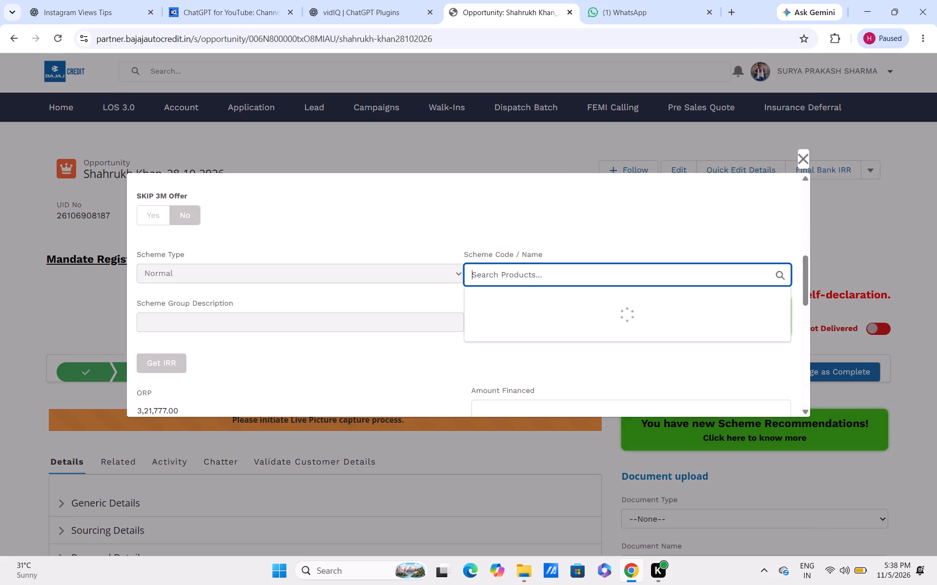
text(90)
key(shift+percent)
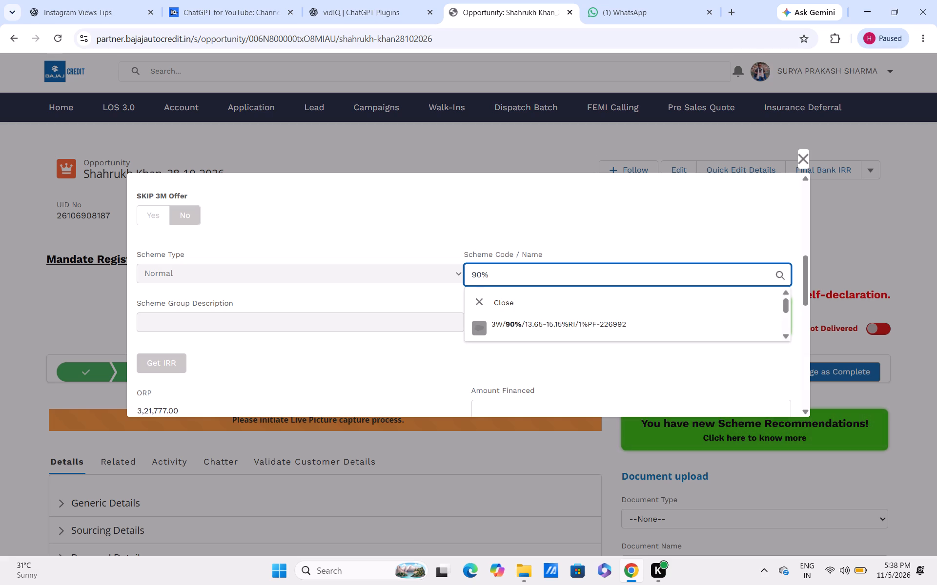
click(526, 332)
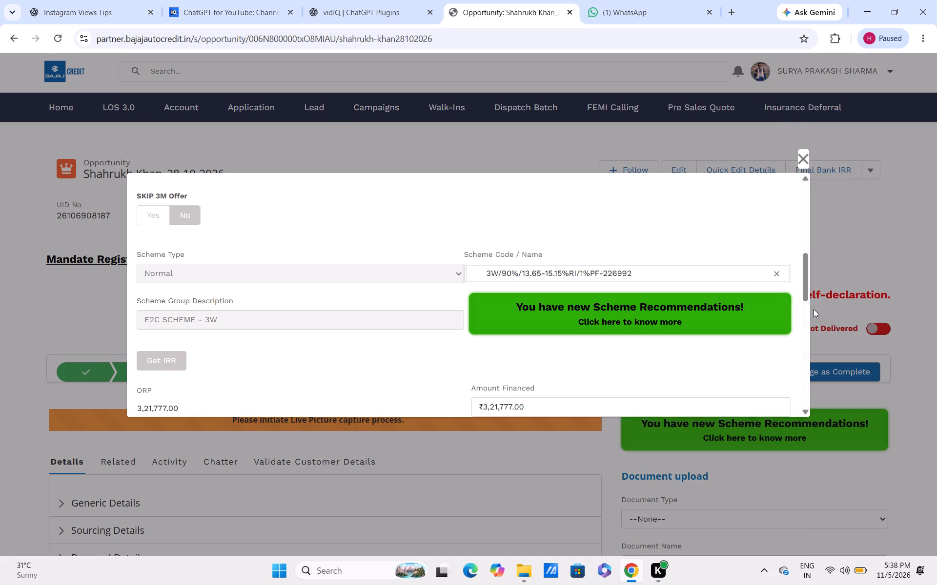
Reduce the amount financed to about ₹2,90,130.
drag(805, 290, 804, 302)
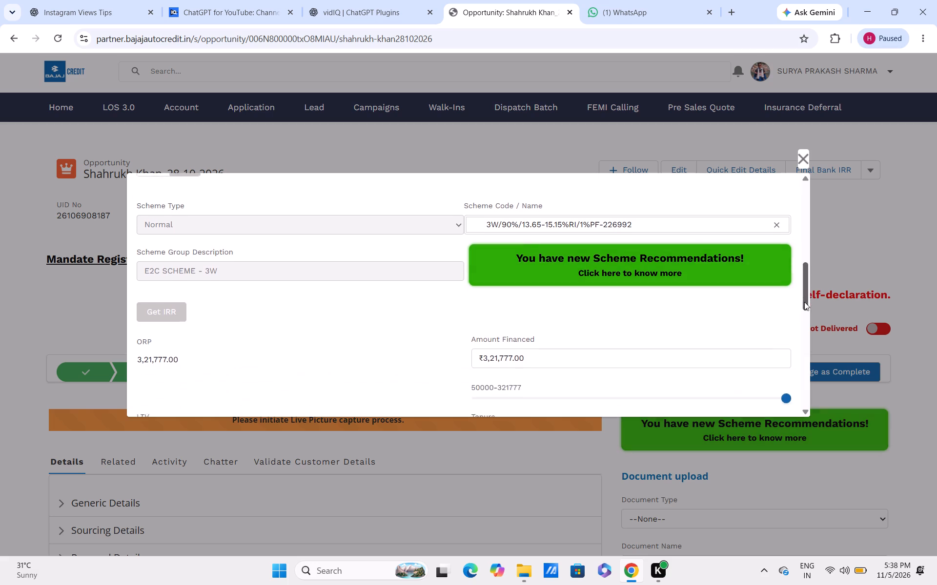
drag(804, 302, 812, 319)
click(747, 304)
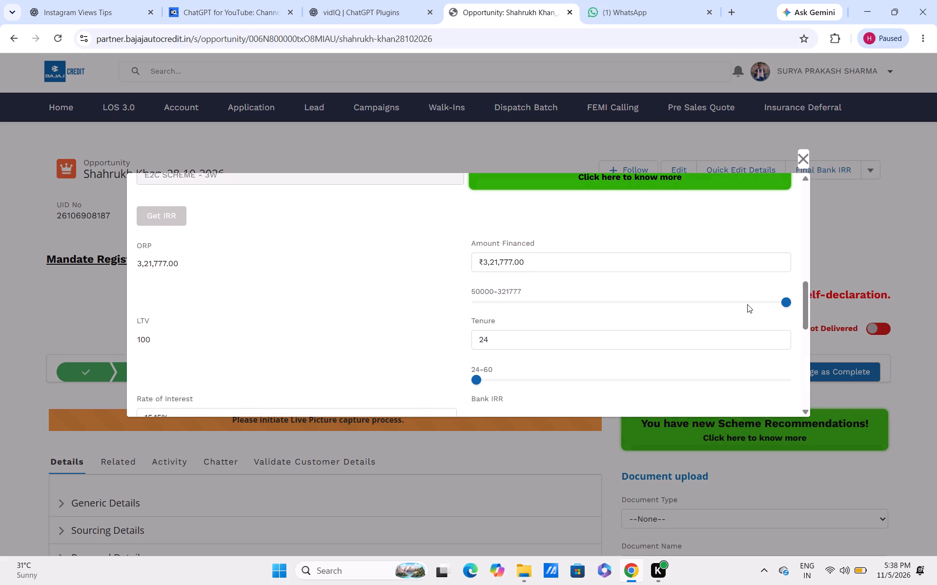
double_click(747, 304)
drag(785, 301, 748, 304)
drag(748, 304, 746, 305)
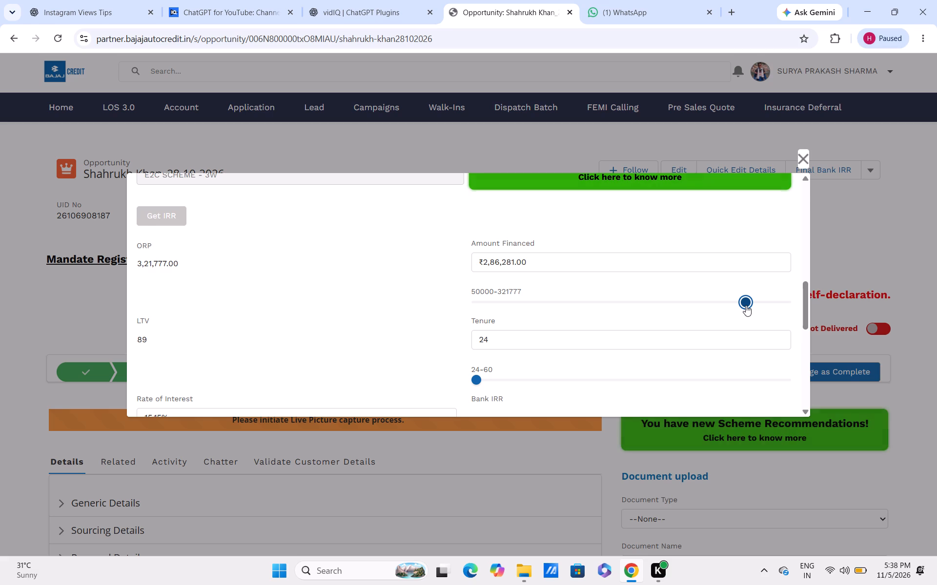
drag(746, 305, 750, 305)
Set the loan tenure to 36.
click(511, 338)
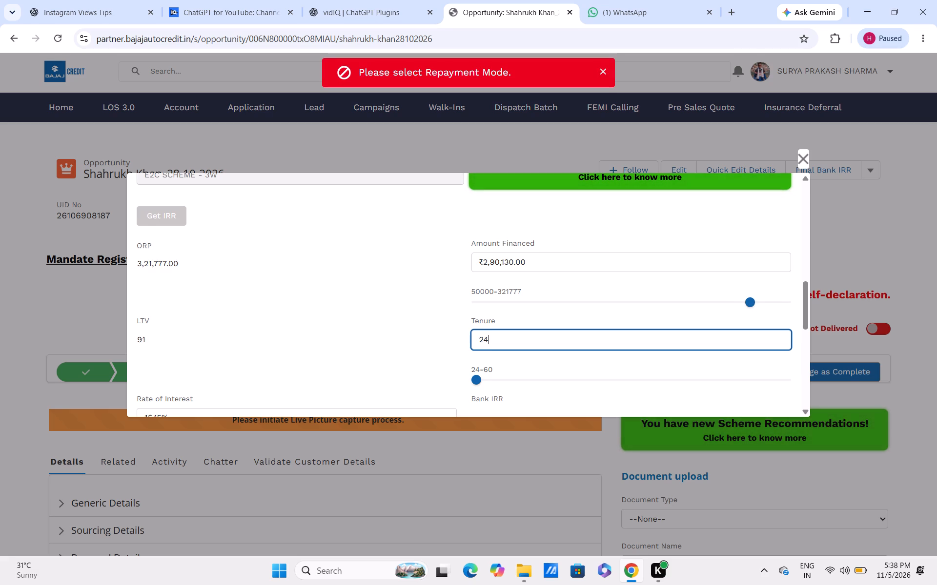
key(BackSpace)
key(BackSpace)
text(36)
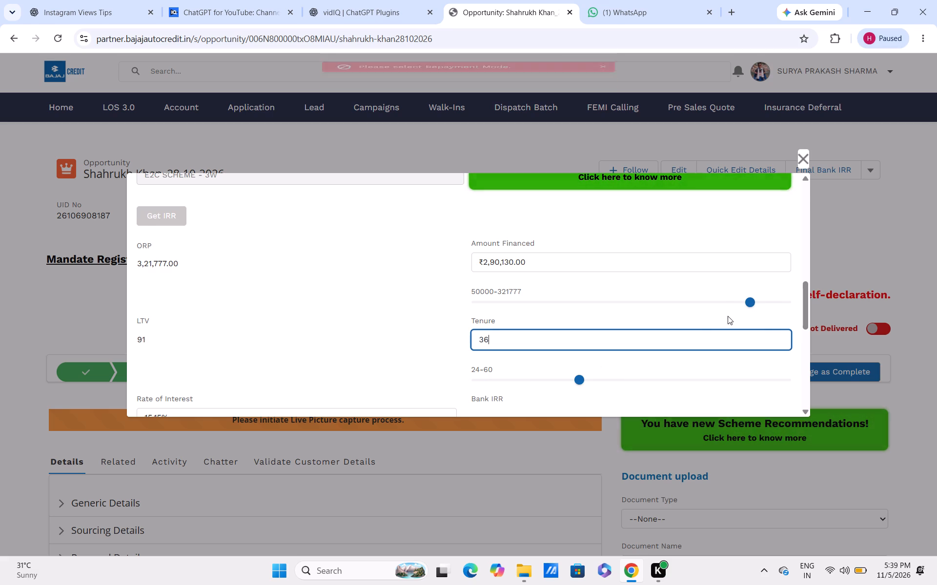
Set the rate of interest to 14%.
drag(808, 317, 815, 344)
click(200, 282)
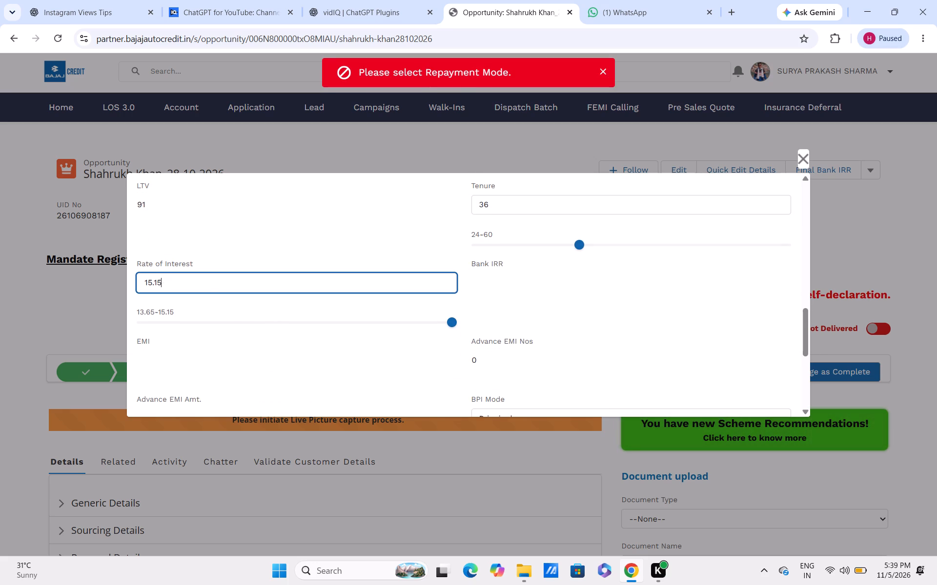
key(BackSpace)
key(BackSpace)
key(BackSpace)
key(BackSpace)
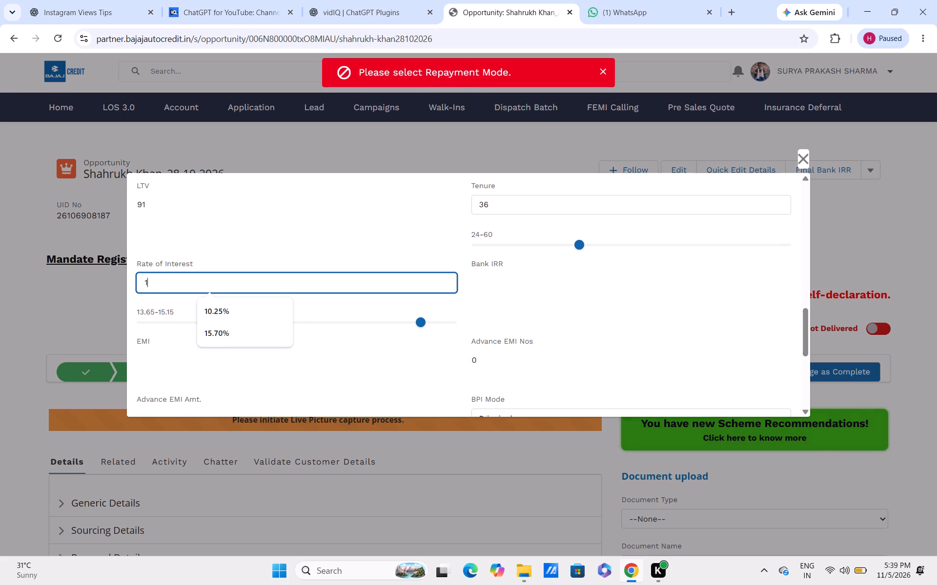
key(4)
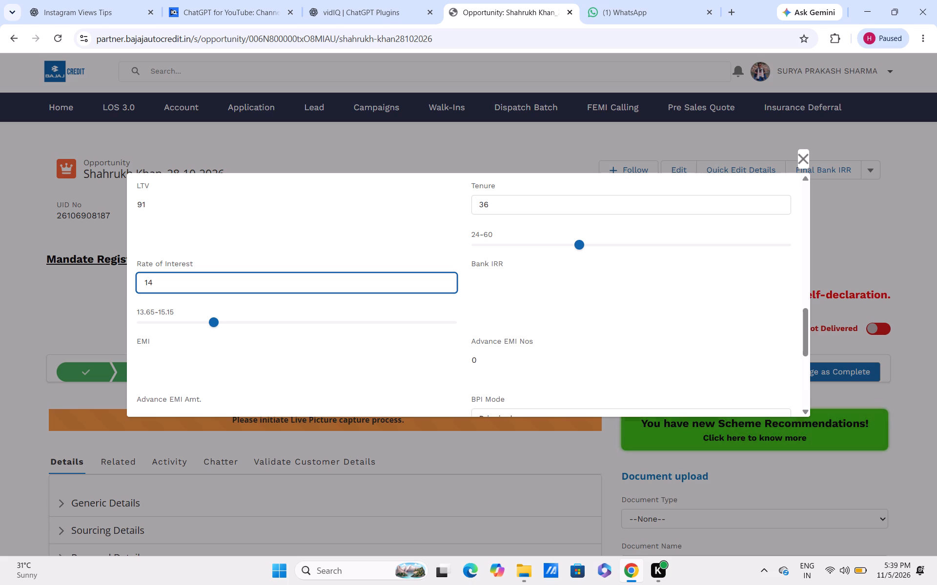
key(shift+percent)
key(shift+percent)
click(205, 319)
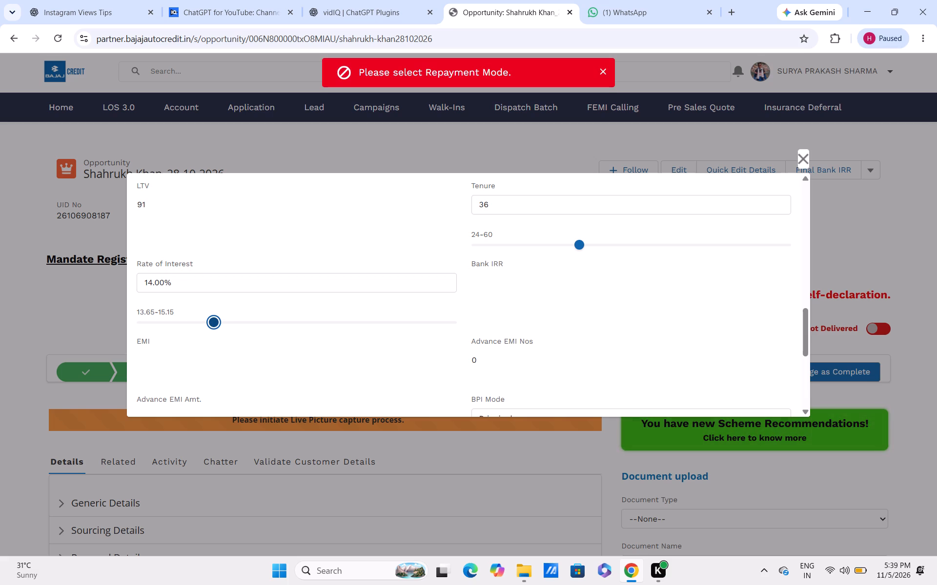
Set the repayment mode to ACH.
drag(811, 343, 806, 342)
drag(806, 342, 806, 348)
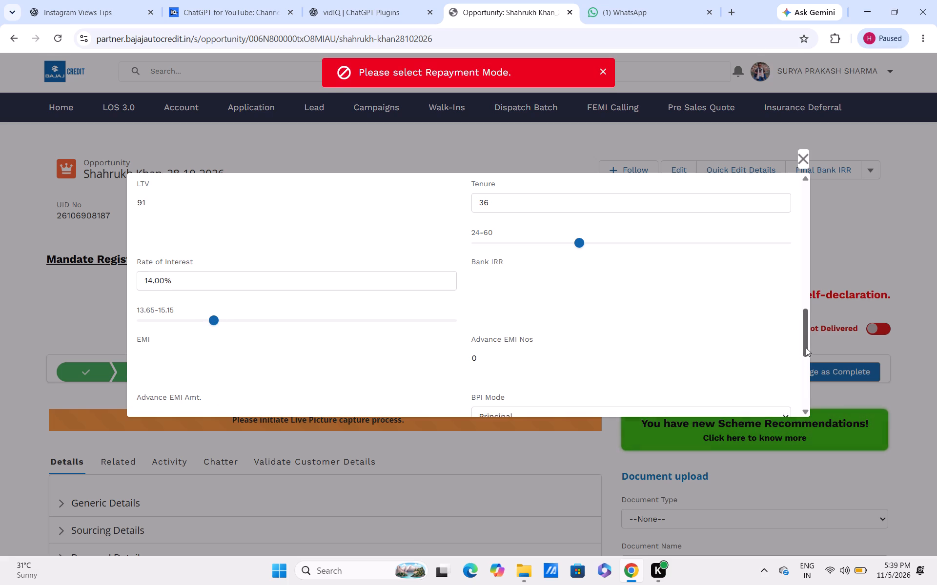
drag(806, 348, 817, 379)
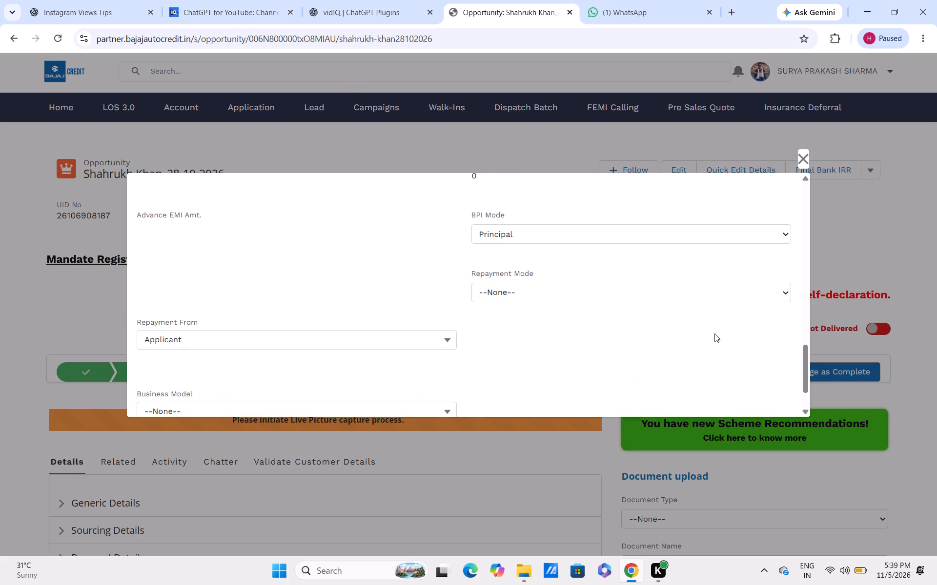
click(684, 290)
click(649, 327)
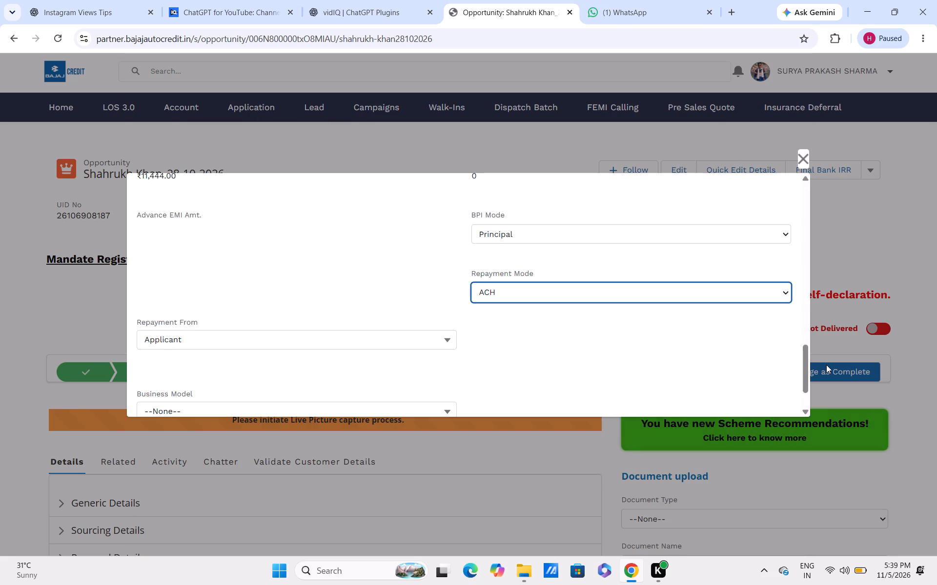
Set the business model to NDCC and try to submit the Re-Appraise form.
drag(800, 368, 805, 381)
click(805, 381)
drag(805, 381, 801, 396)
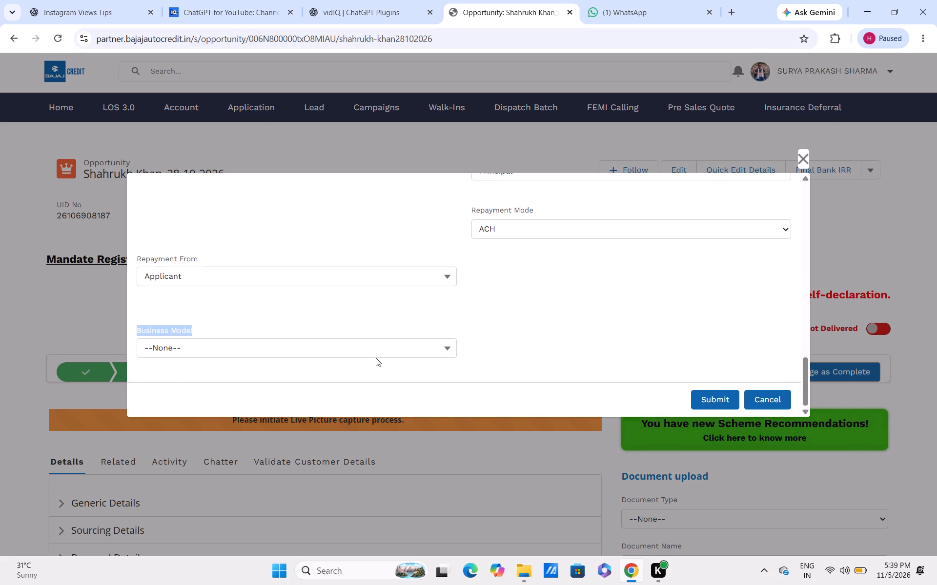
click(375, 346)
click(279, 395)
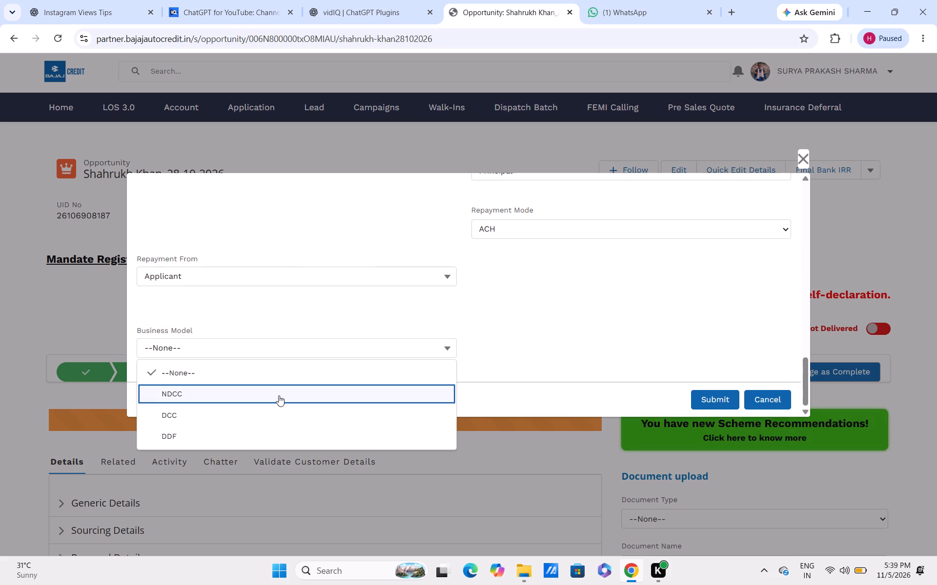
click(727, 402)
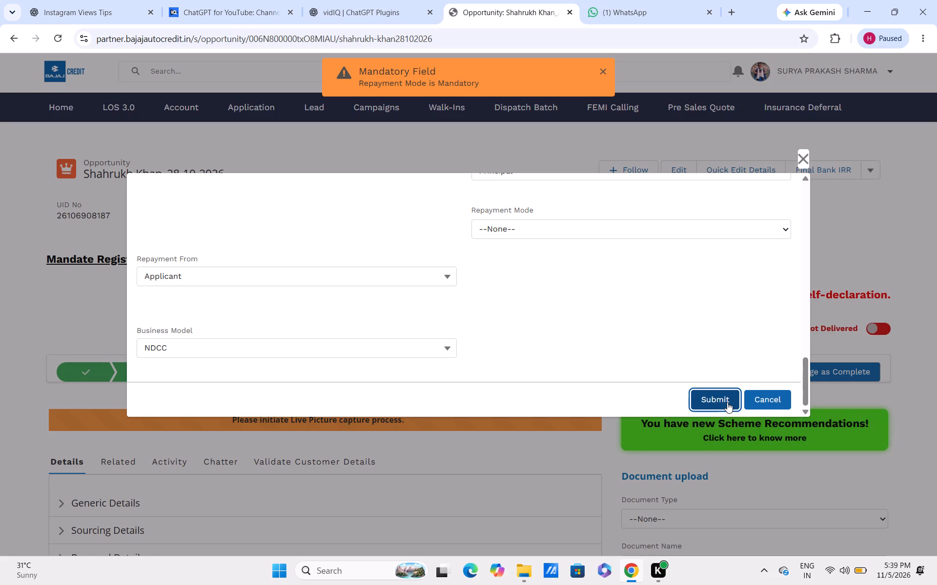
Set the repayment mode to ACH again and try to submit the Re-Appraise form.
click(688, 224)
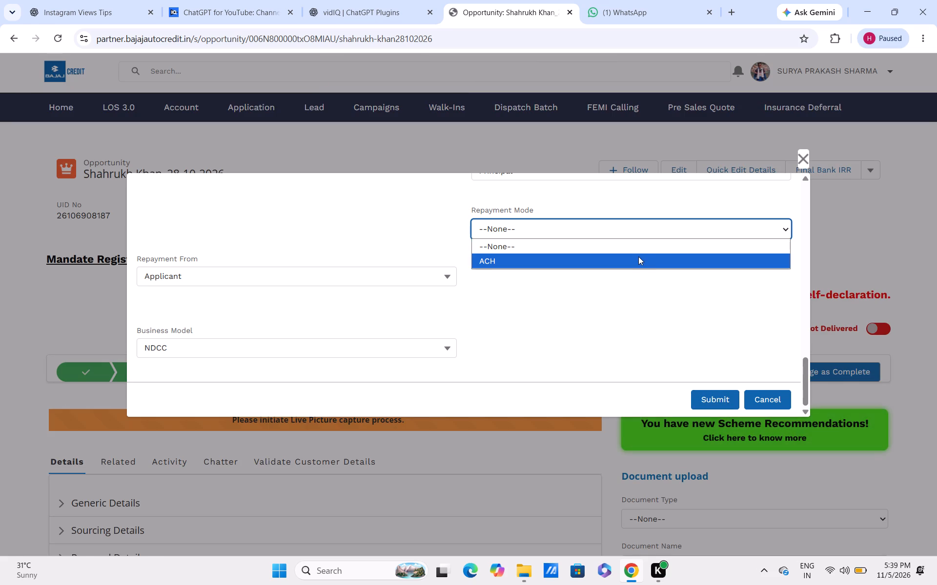
click(638, 256)
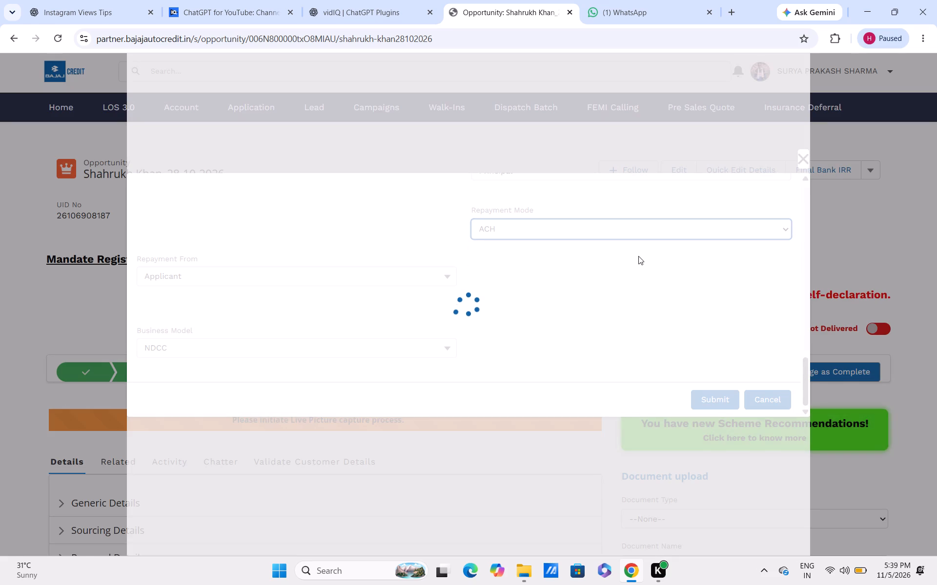
click(720, 401)
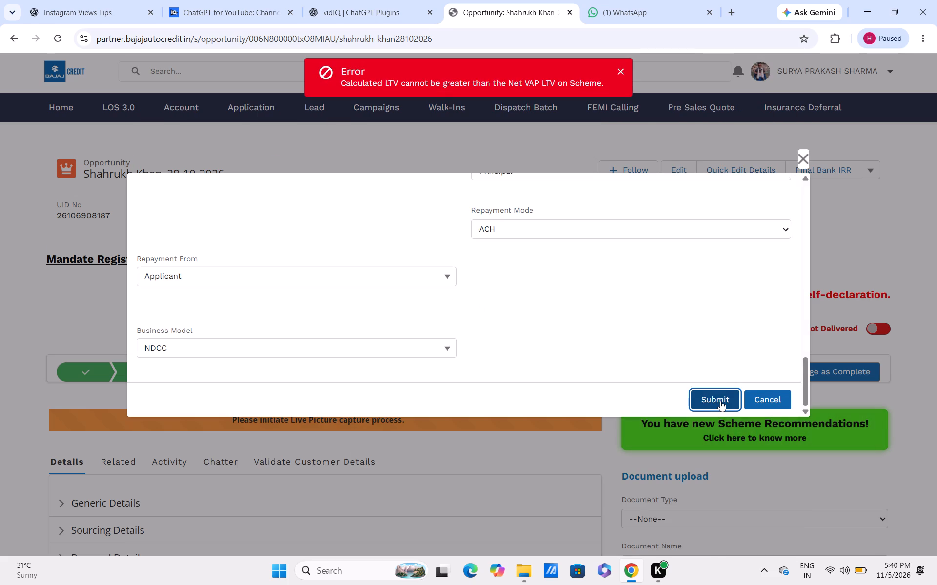
Lower the rate of interest to 13.97% in the Re-Appraise form.
drag(806, 375, 806, 373)
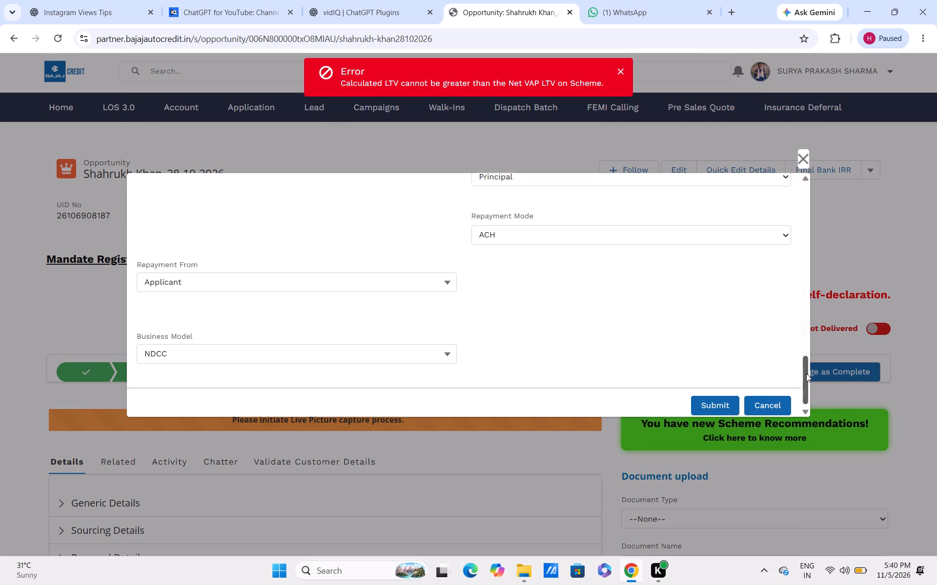
drag(806, 373, 811, 337)
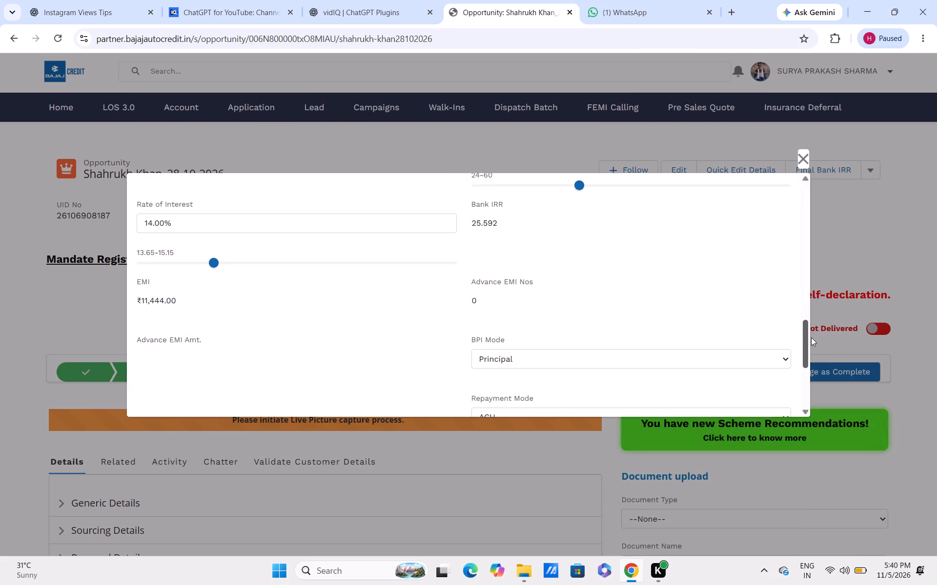
drag(811, 337, 812, 331)
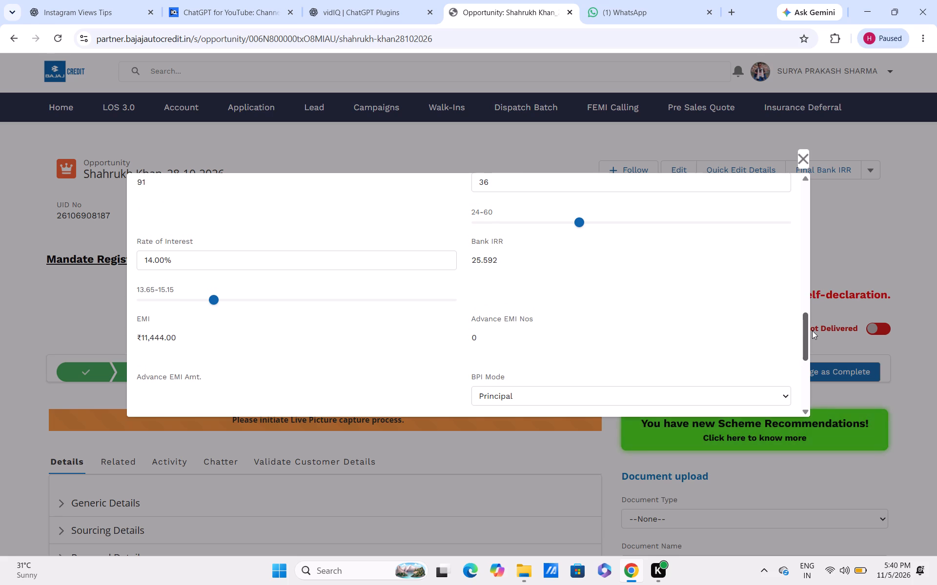
drag(812, 331, 814, 316)
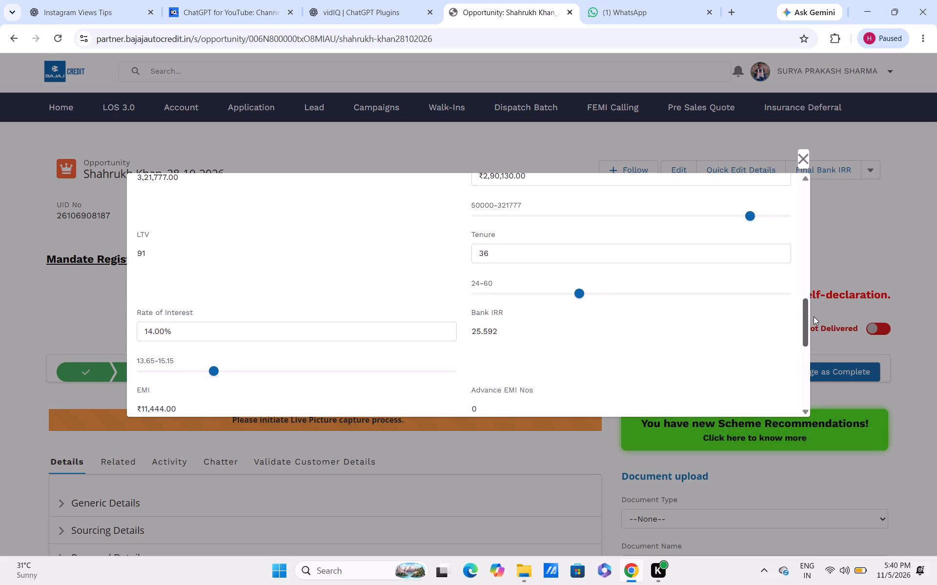
drag(814, 316, 814, 316)
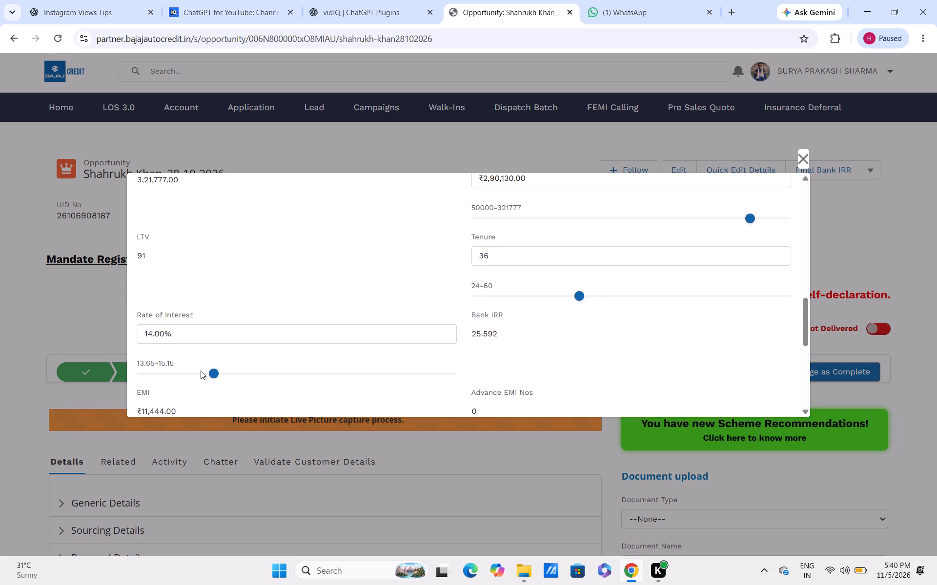
click(202, 371)
double_click(202, 371)
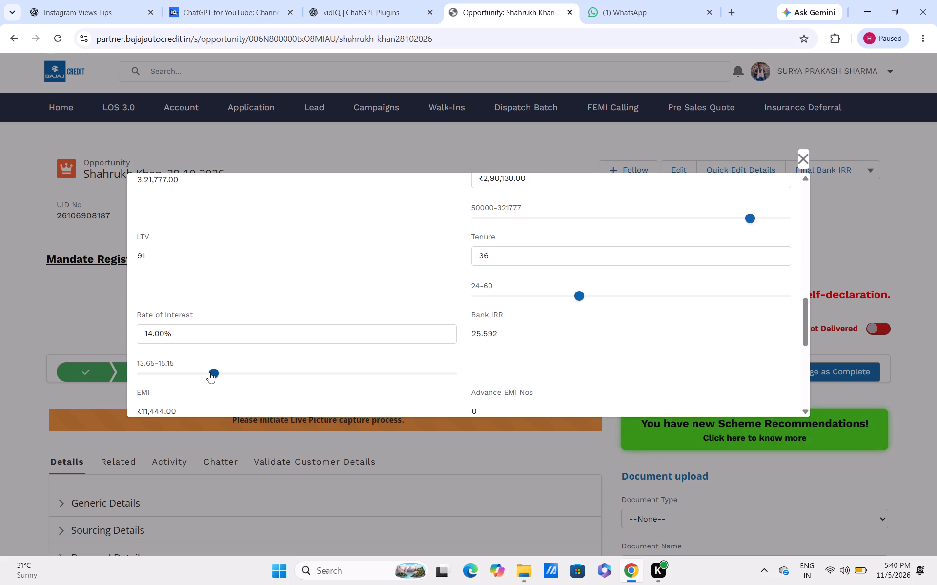
click(212, 373)
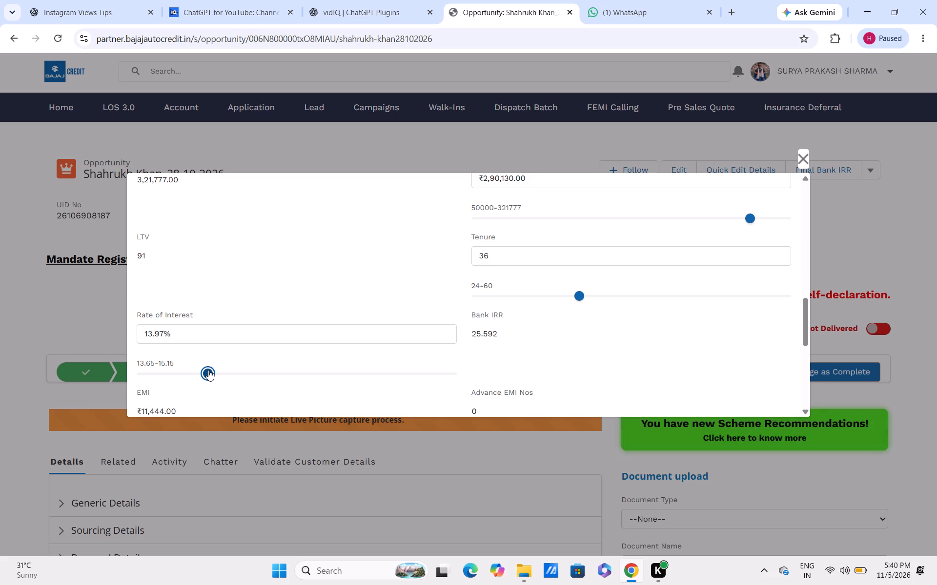
click(204, 370)
Reduce the amount financed to ₹2,83,715 and submit the Re-Appraise form.
drag(748, 218, 743, 216)
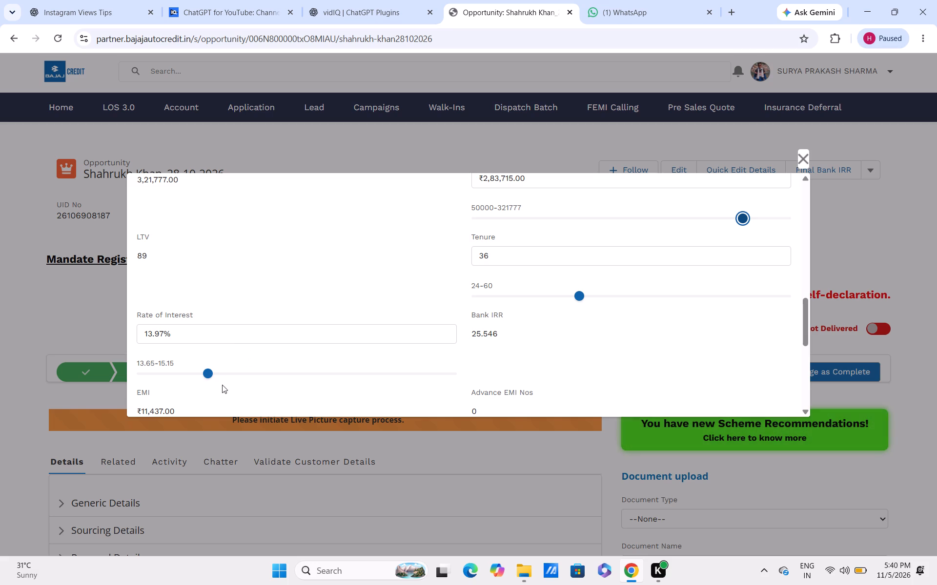
drag(210, 370, 215, 369)
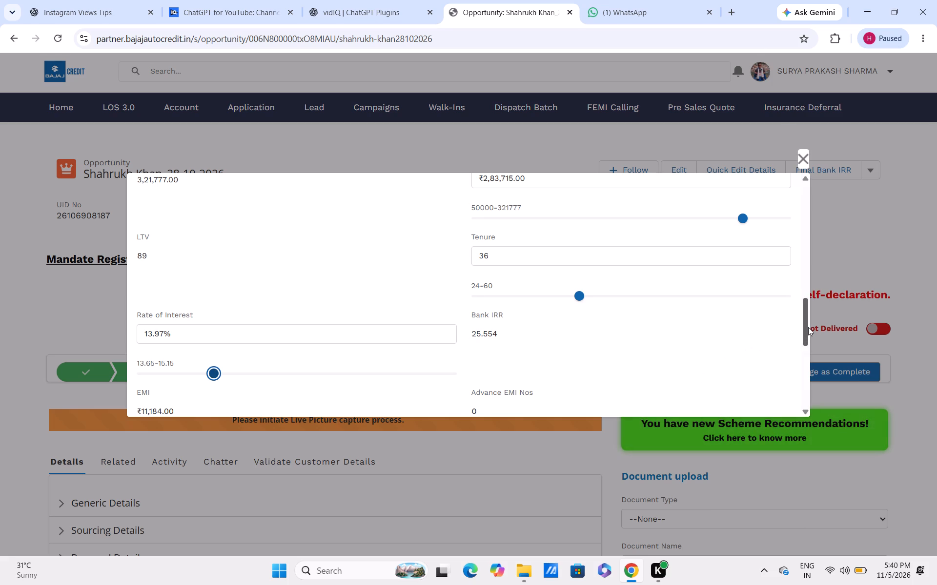
drag(804, 332, 810, 352)
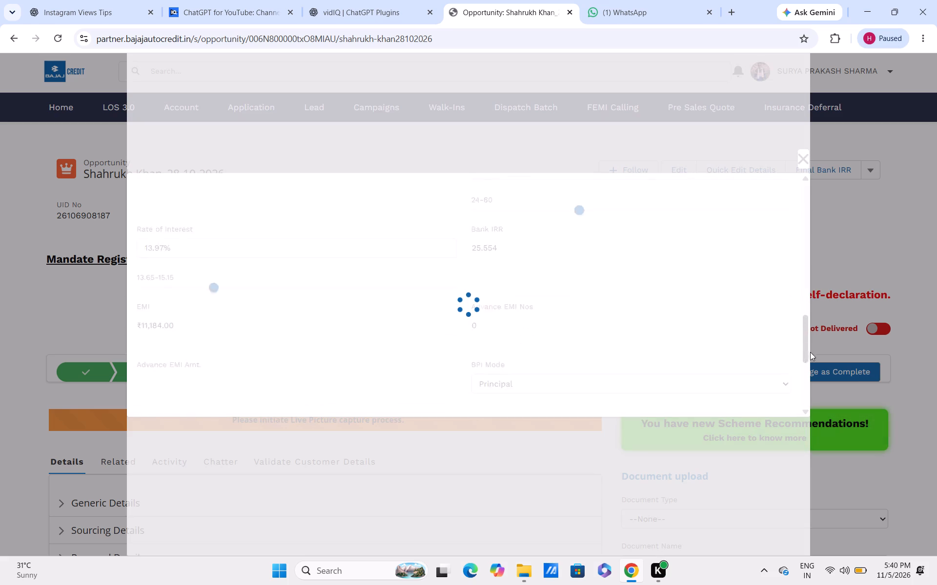
drag(810, 352, 800, 413)
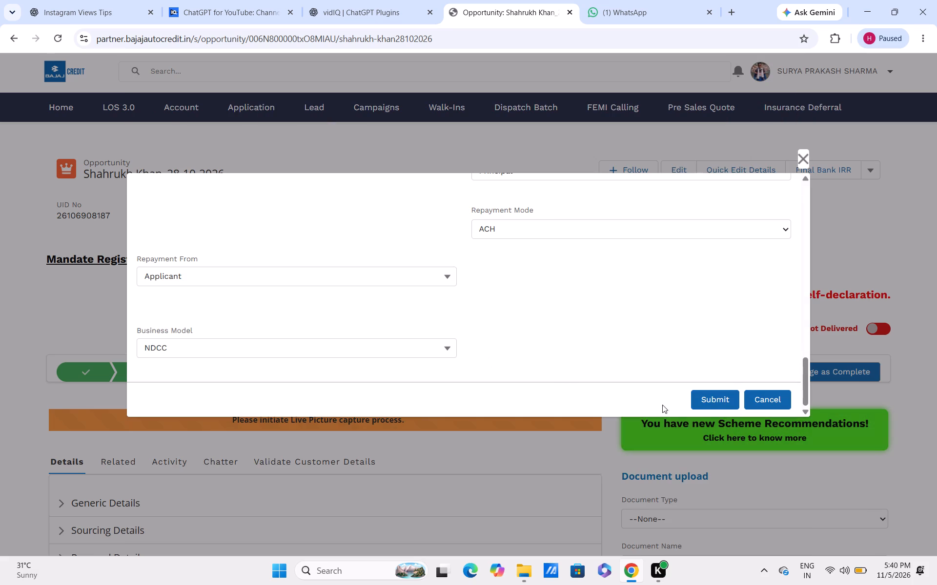
click(711, 397)
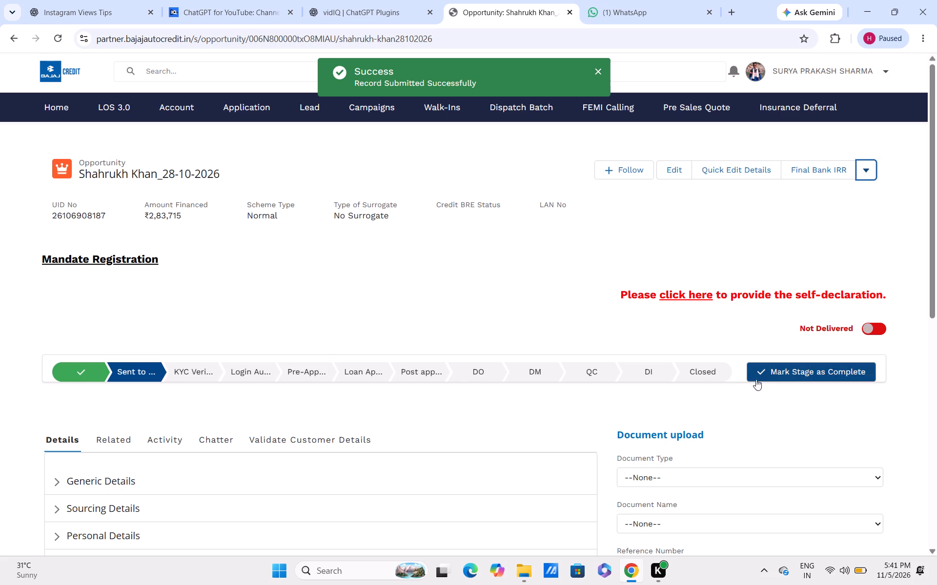
Open the opportunity for editing and save its Scheme Details to proceed to the fetched offer.
click(677, 171)
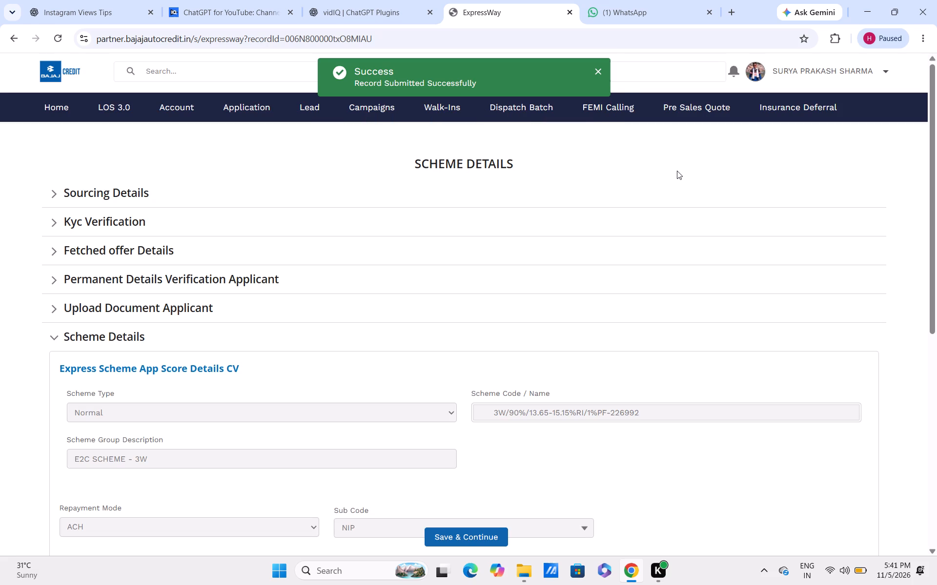
click(458, 535)
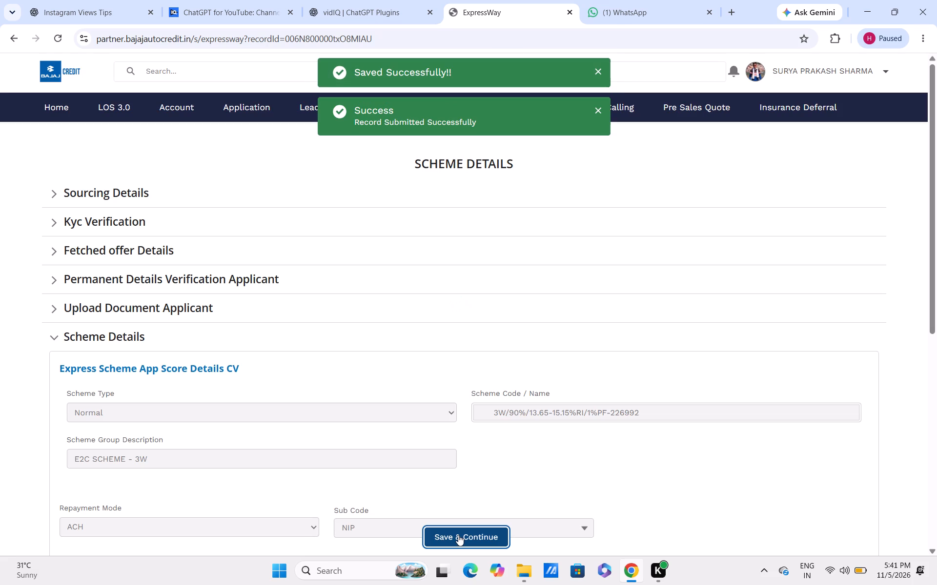
click(458, 535)
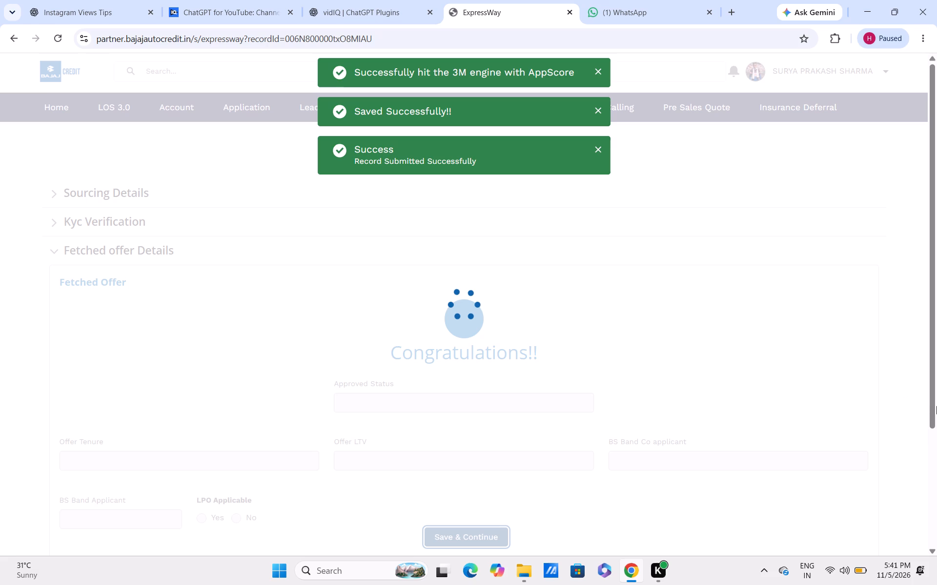
Save the Fetched Offer Details and the Scheme Details to complete this part of the application.
drag(933, 407, 935, 464)
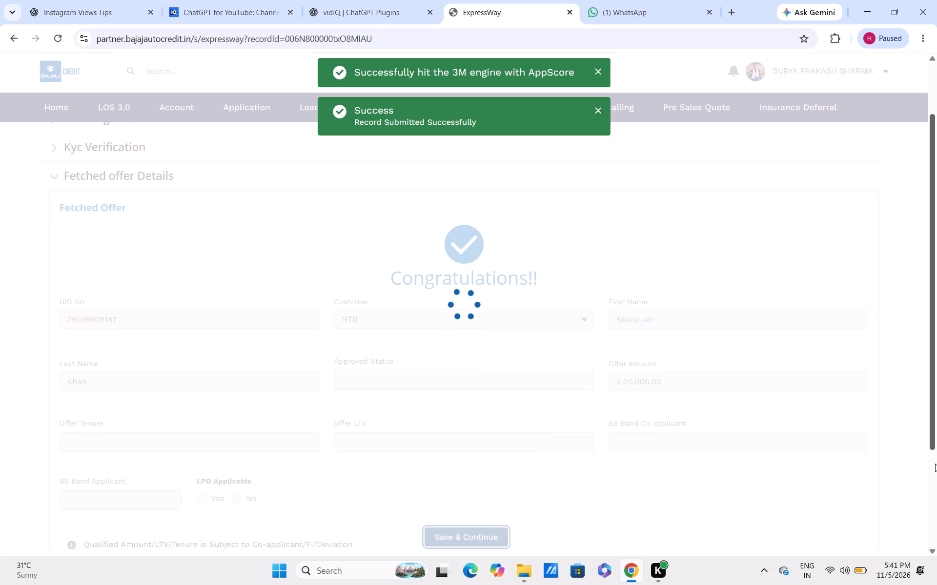
drag(935, 464, 936, 584)
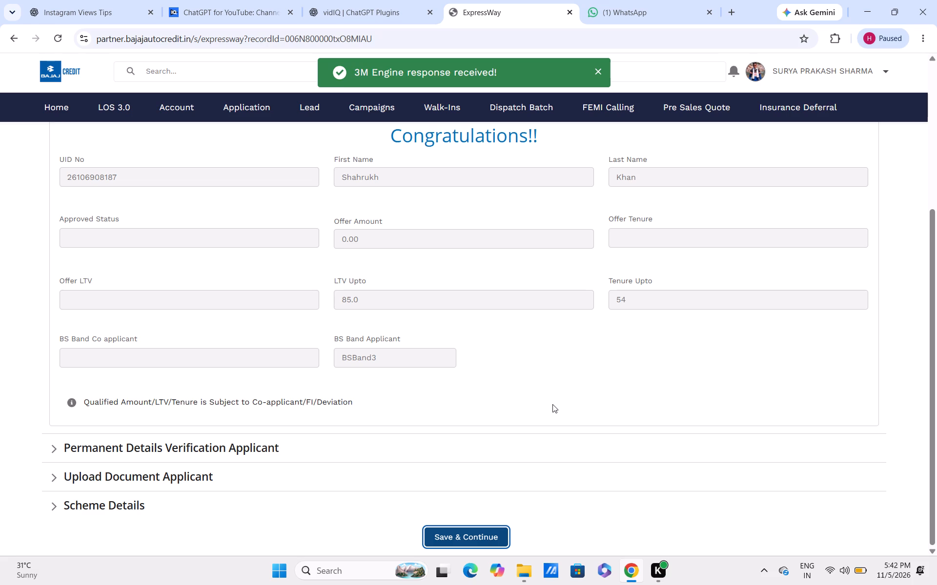
click(465, 540)
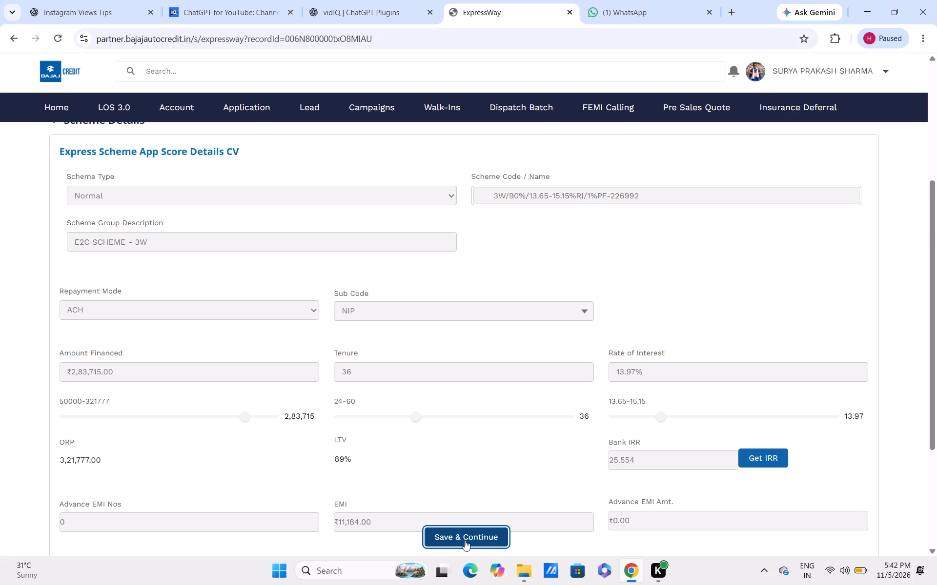
click(468, 541)
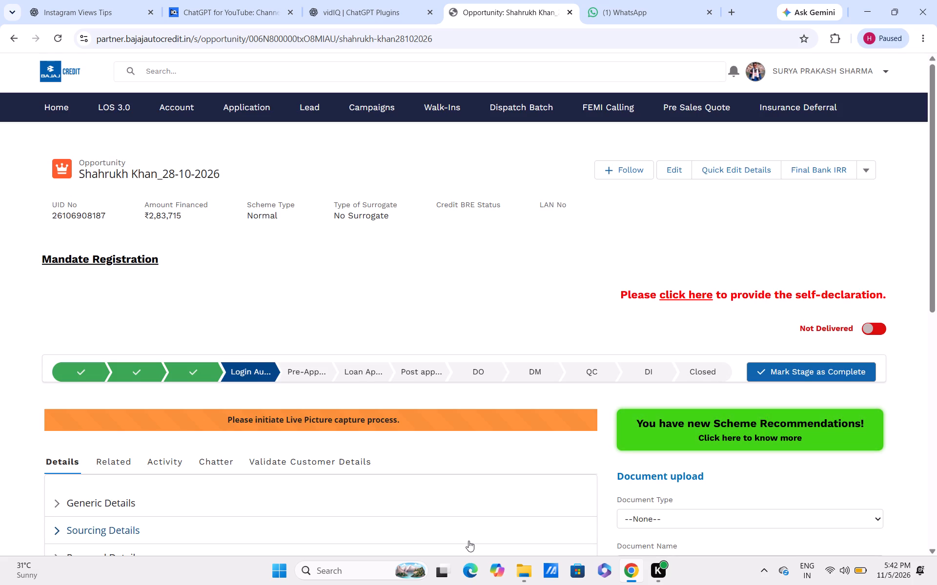
Reopen the opportunity for editing and save the Sourcing and Personal Details, continuing without an email ID.
click(672, 172)
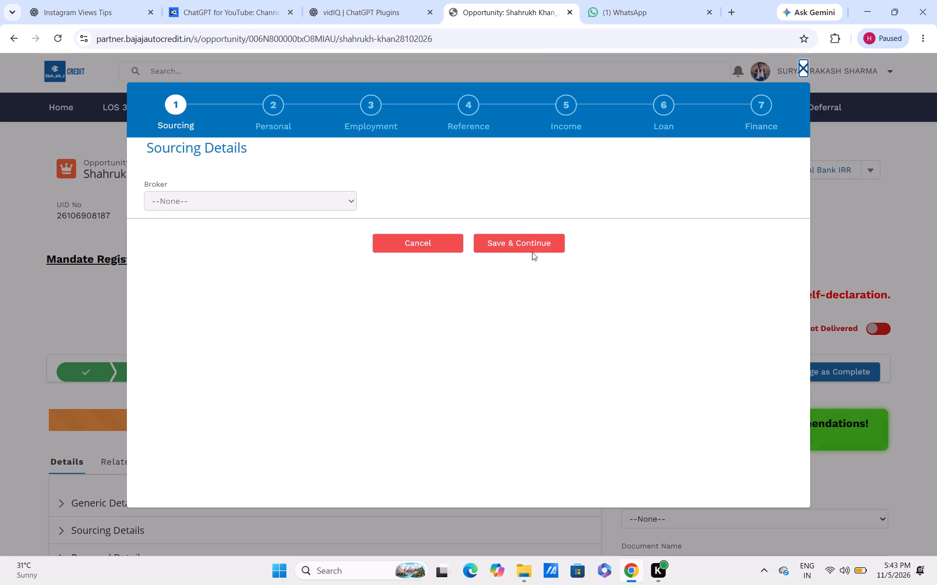
click(517, 237)
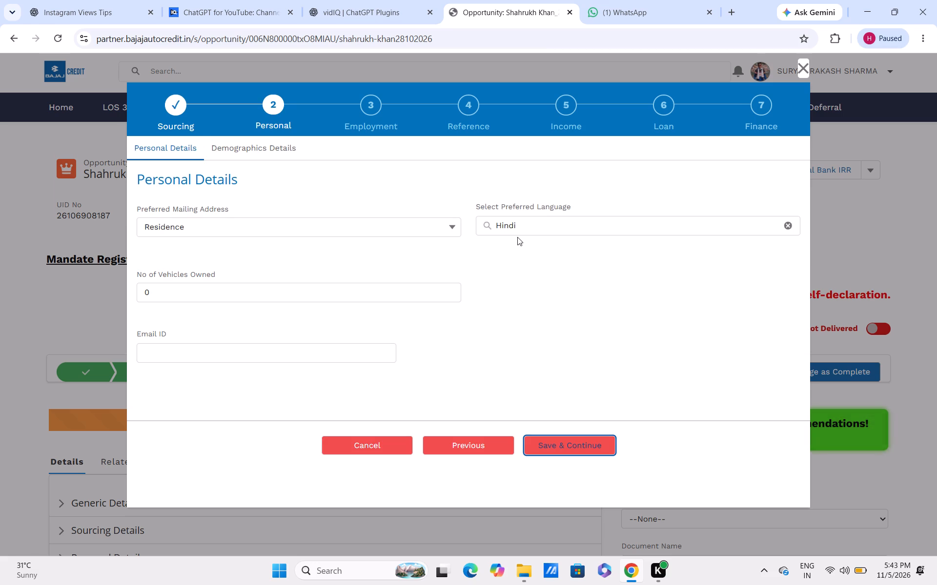
click(579, 444)
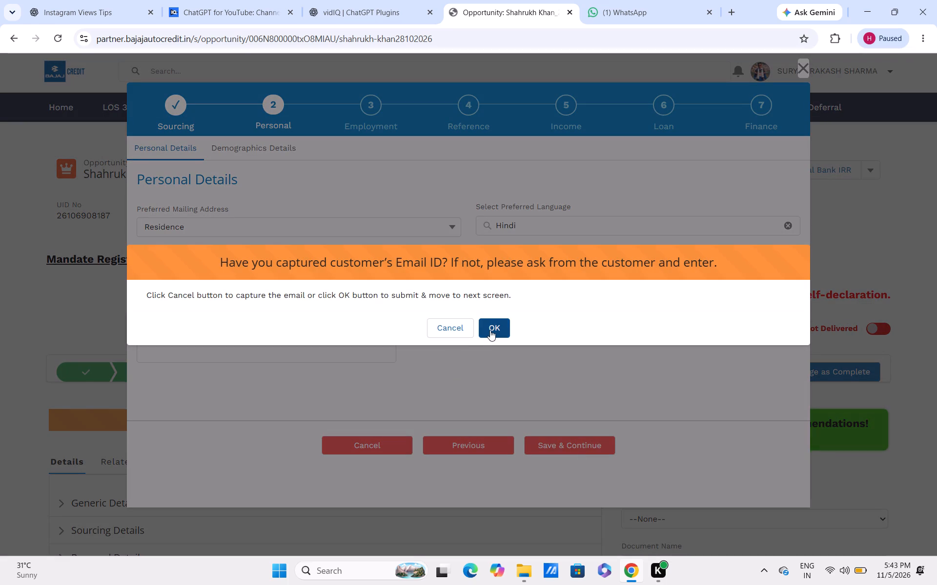
click(491, 329)
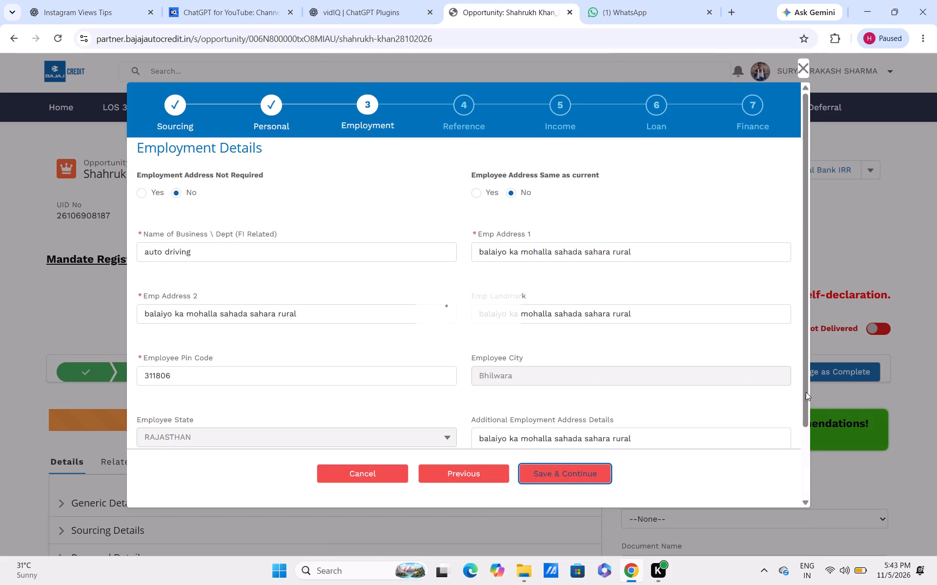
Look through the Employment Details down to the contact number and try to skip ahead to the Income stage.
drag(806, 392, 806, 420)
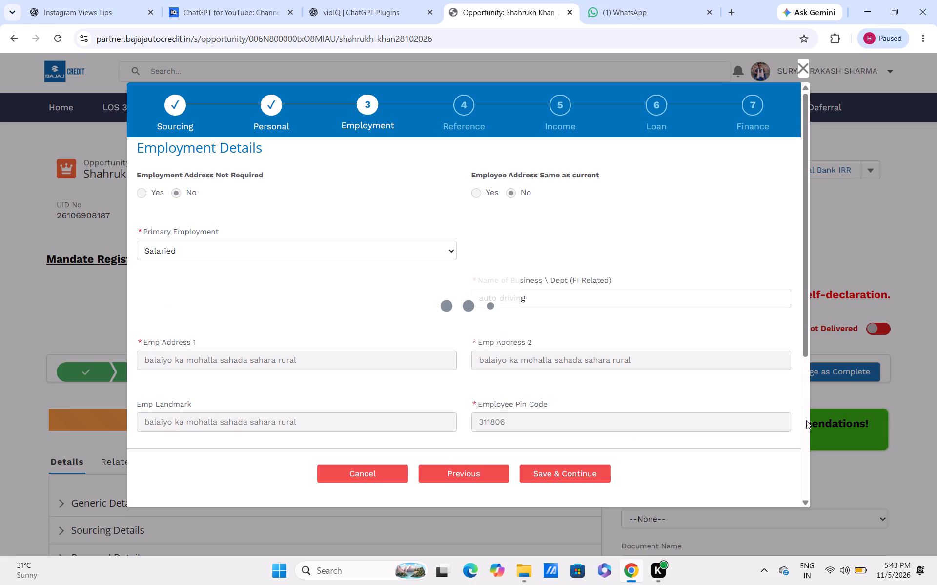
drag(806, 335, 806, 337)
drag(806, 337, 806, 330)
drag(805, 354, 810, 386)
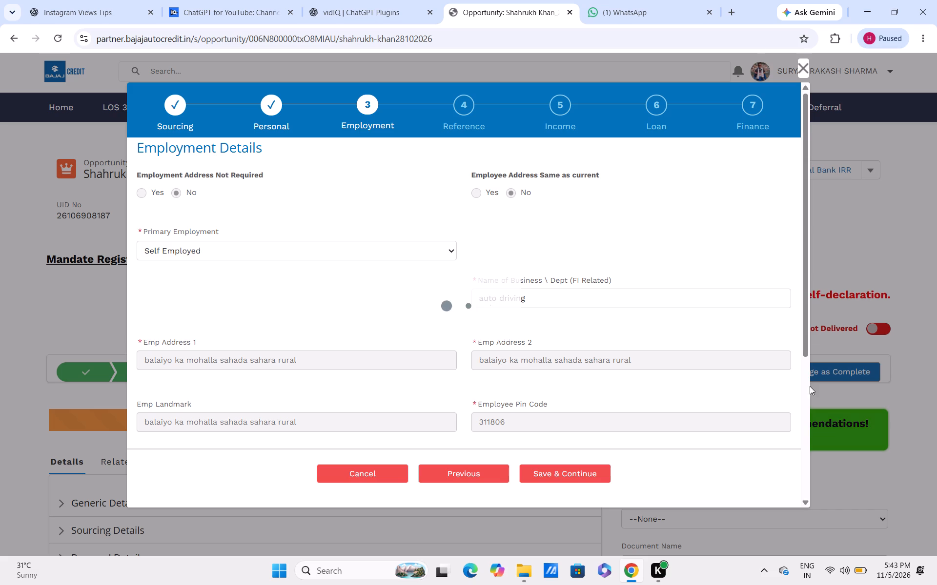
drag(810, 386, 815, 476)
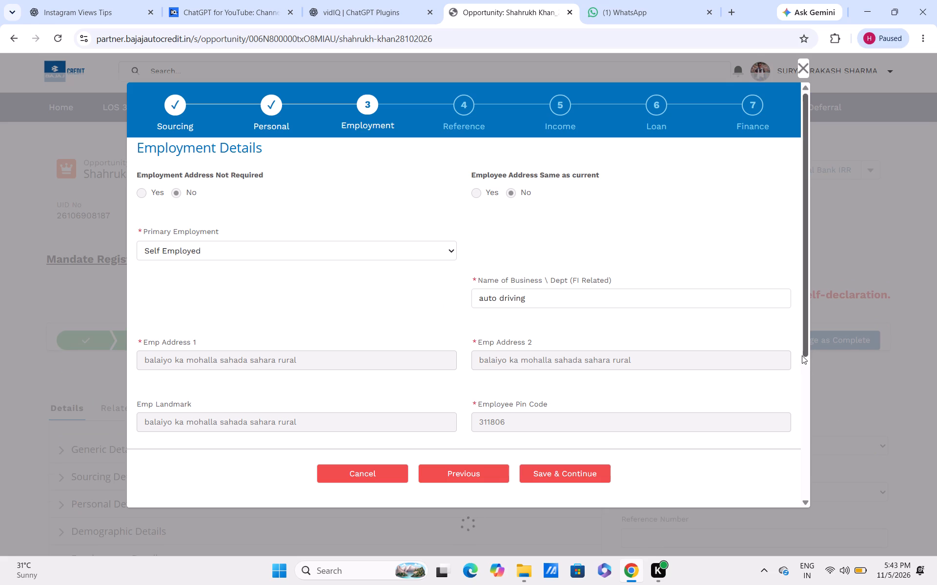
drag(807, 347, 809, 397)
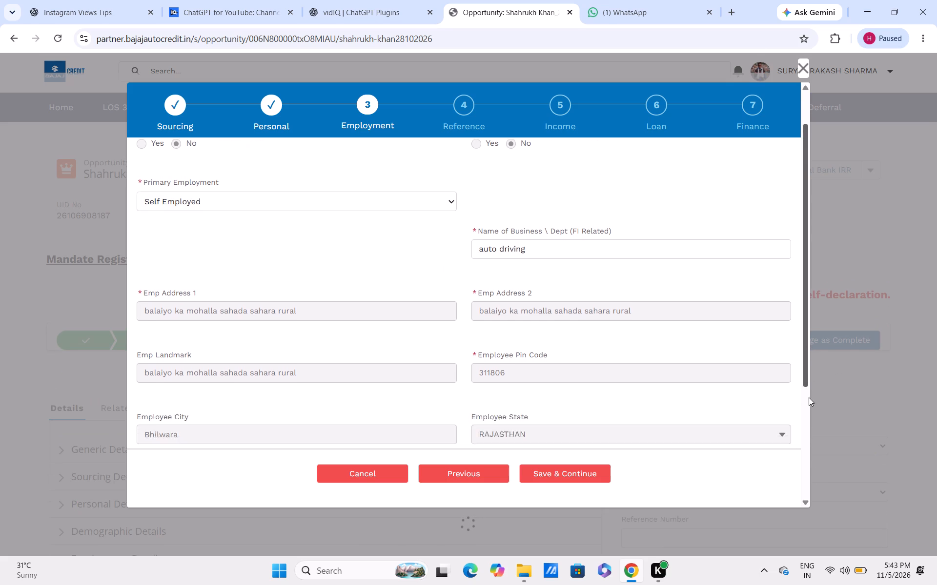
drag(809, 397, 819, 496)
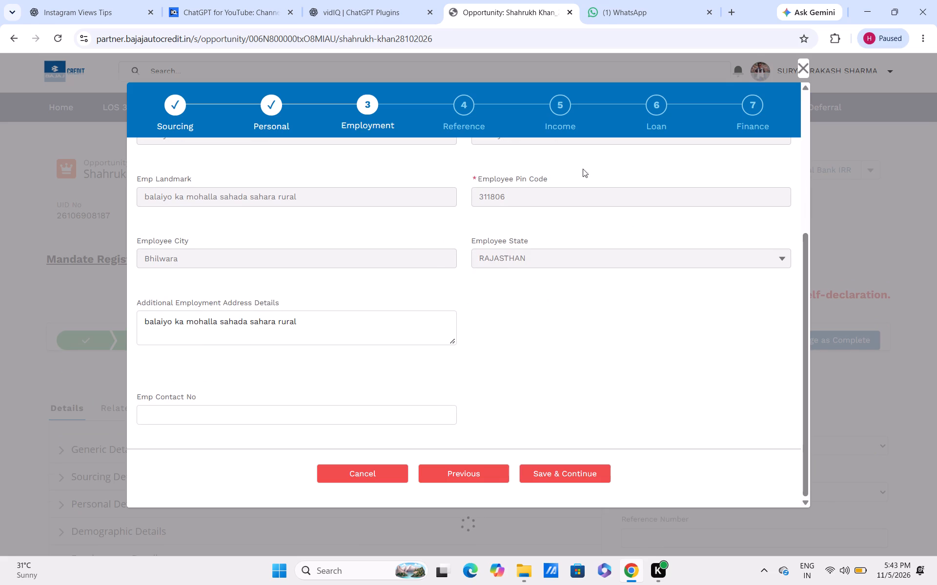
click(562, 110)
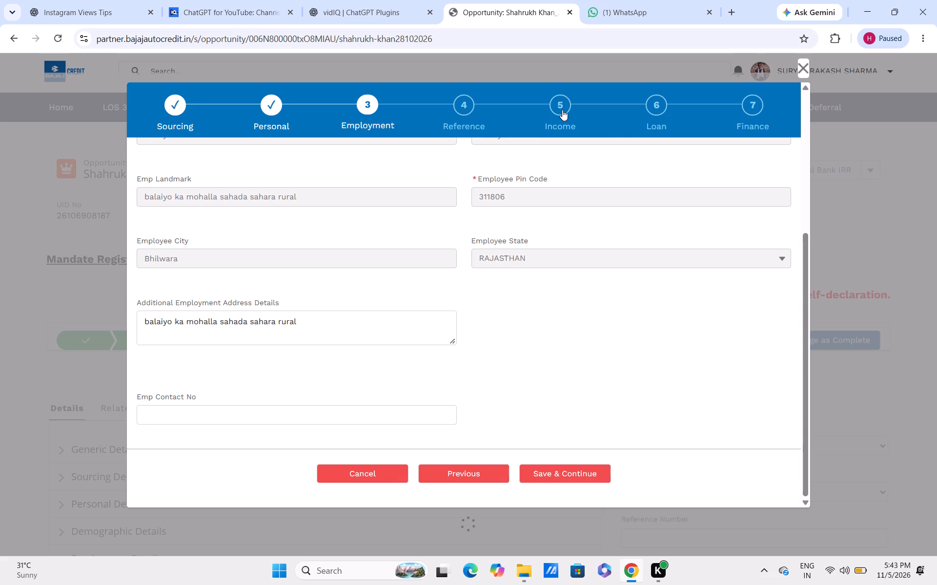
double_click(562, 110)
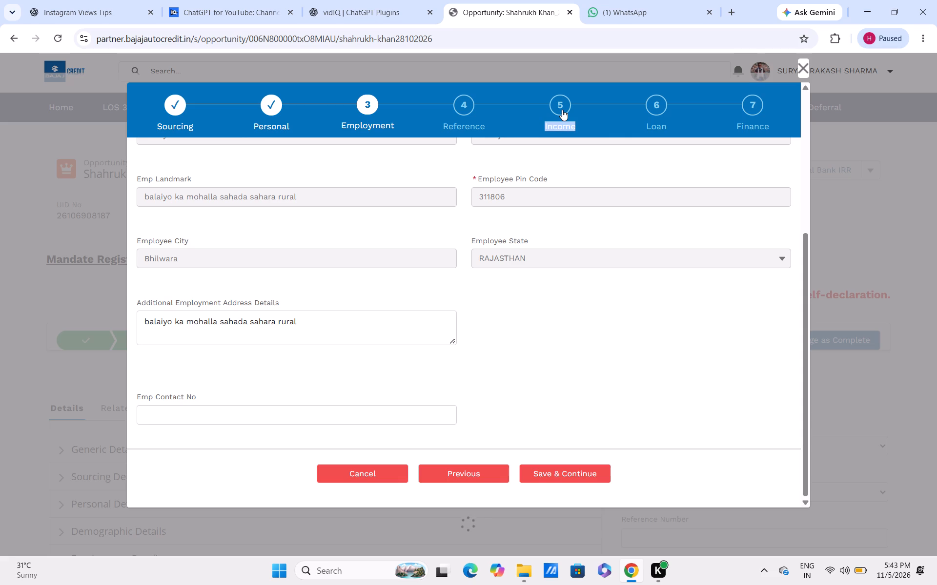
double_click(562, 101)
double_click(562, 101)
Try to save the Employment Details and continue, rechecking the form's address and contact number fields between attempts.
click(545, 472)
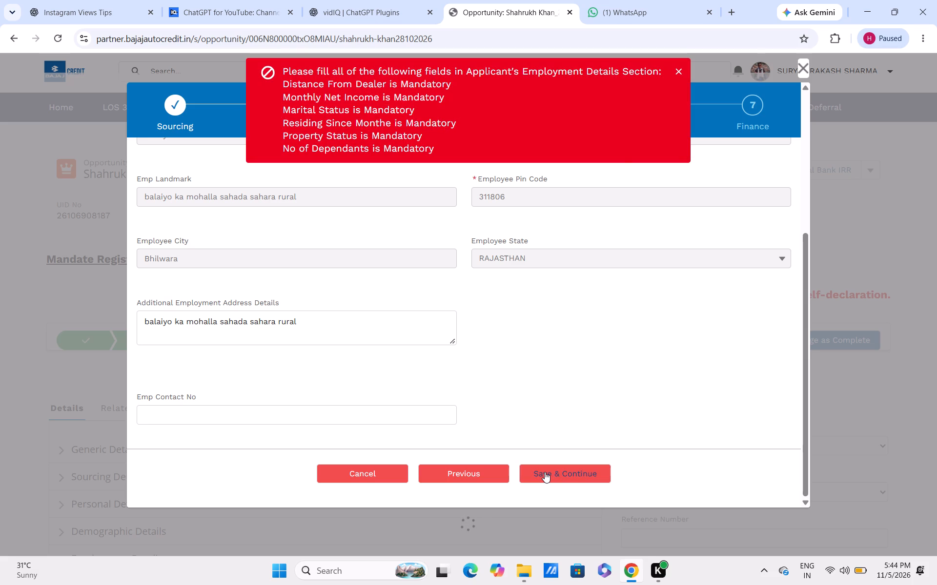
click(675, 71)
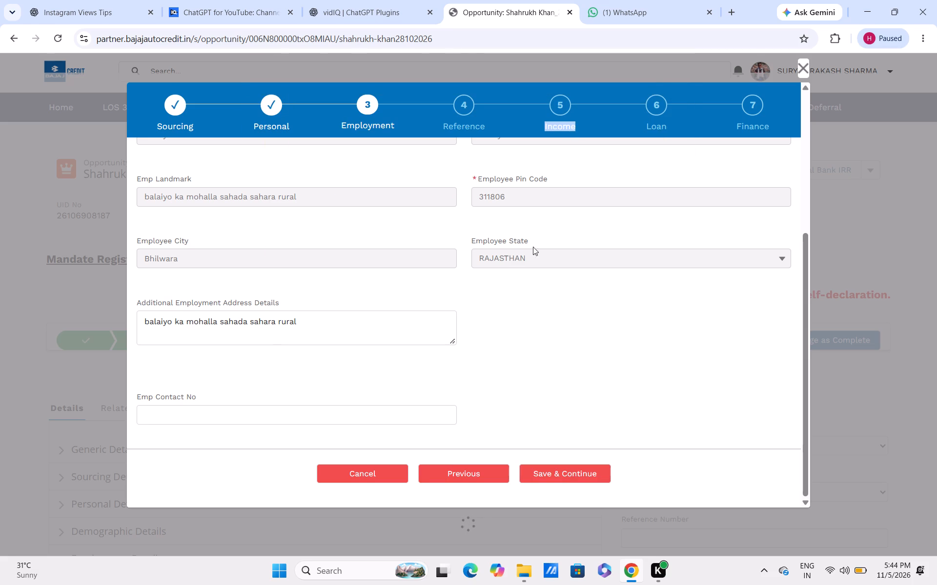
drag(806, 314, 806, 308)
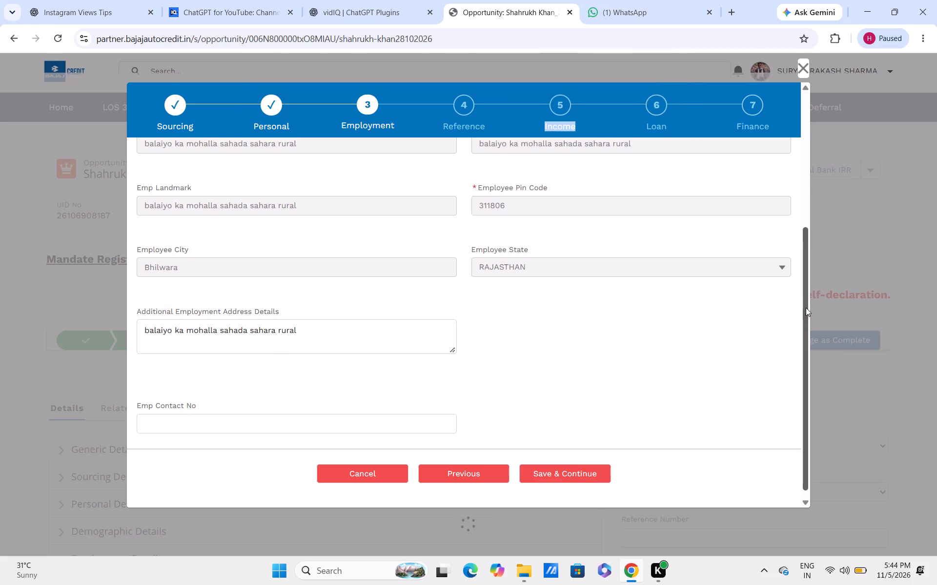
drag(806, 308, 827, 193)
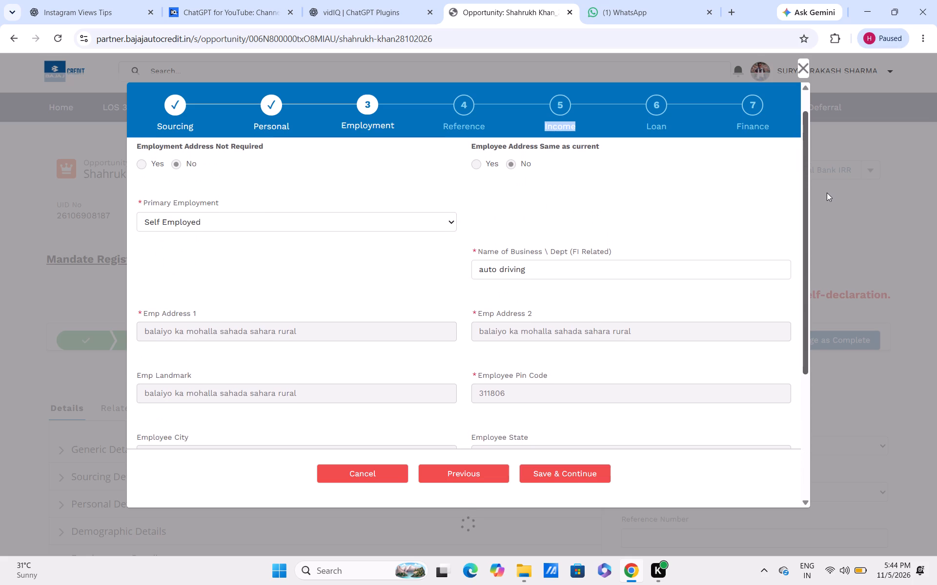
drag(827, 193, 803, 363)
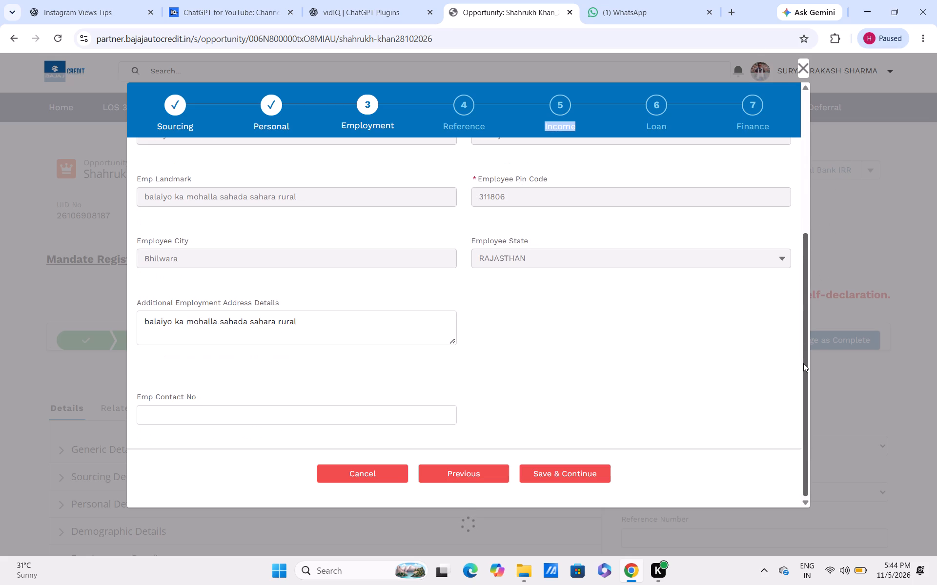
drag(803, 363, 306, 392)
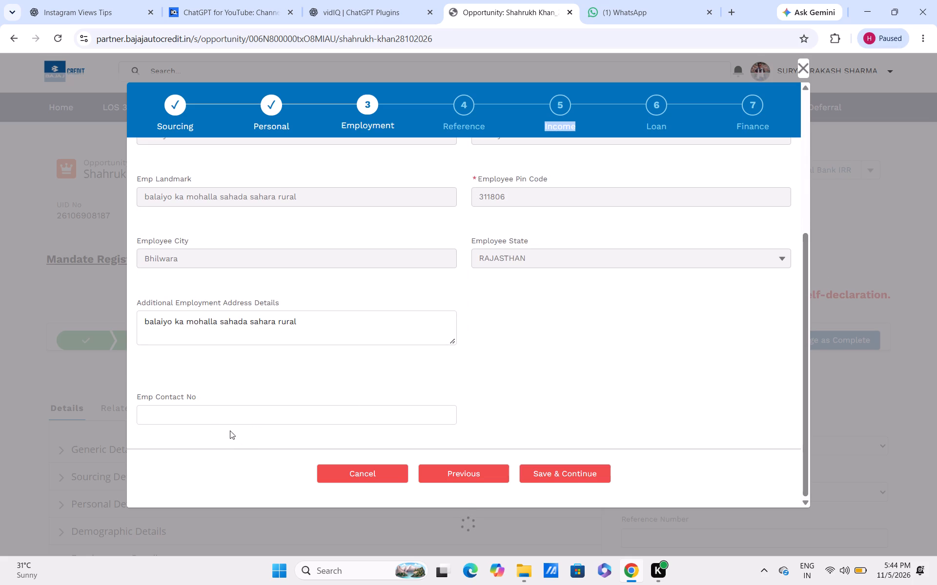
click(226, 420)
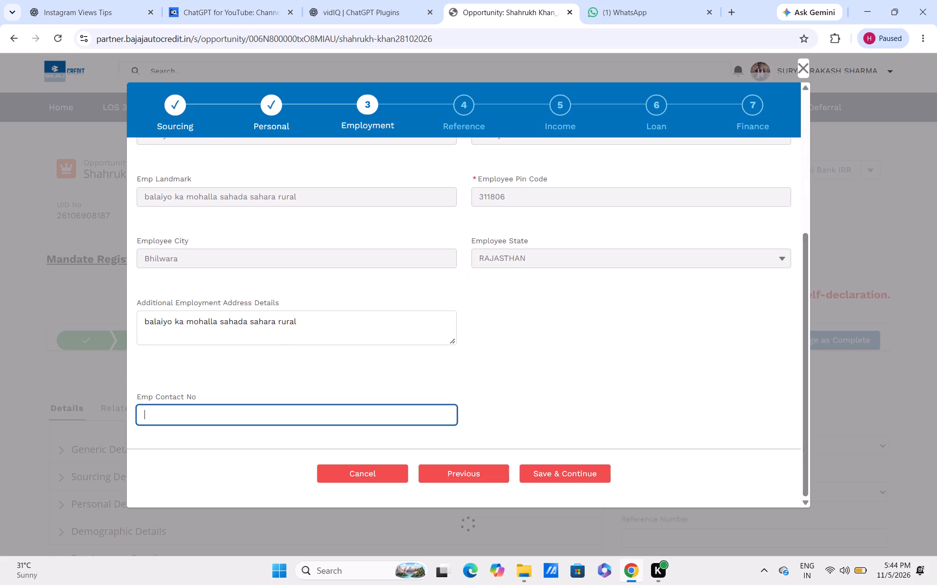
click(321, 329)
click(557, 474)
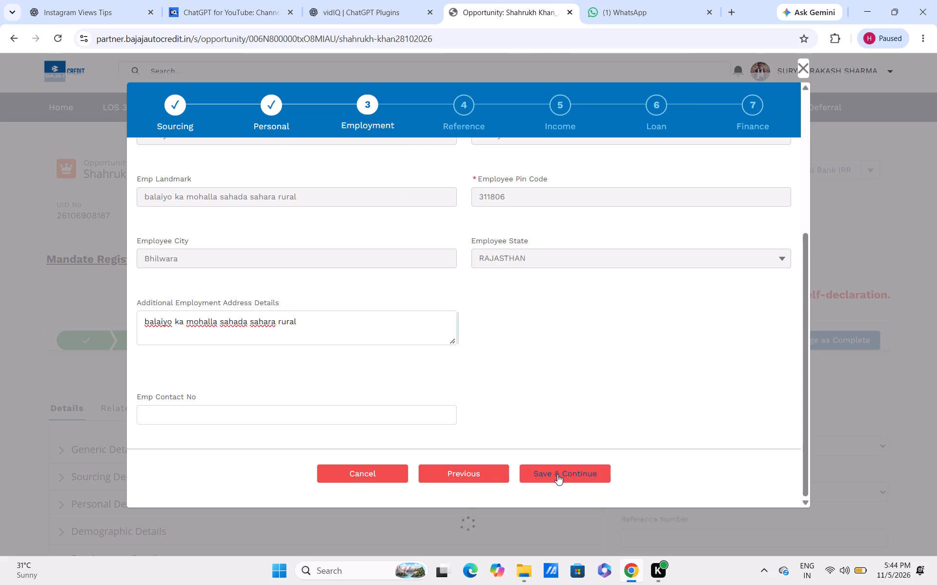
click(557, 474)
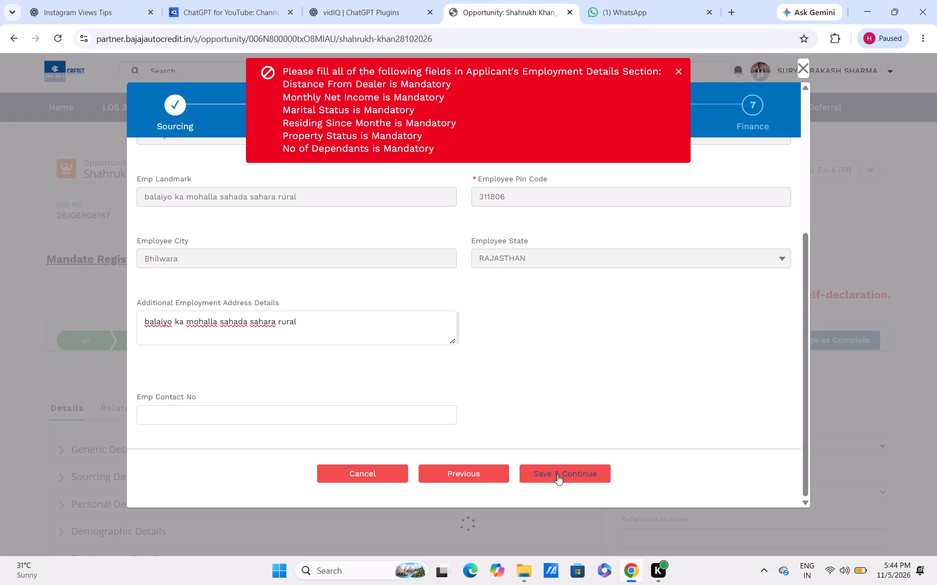
Clear the Additional Employment Address Details and save the Employment Details to move on with the application.
click(296, 326)
text(\]\])
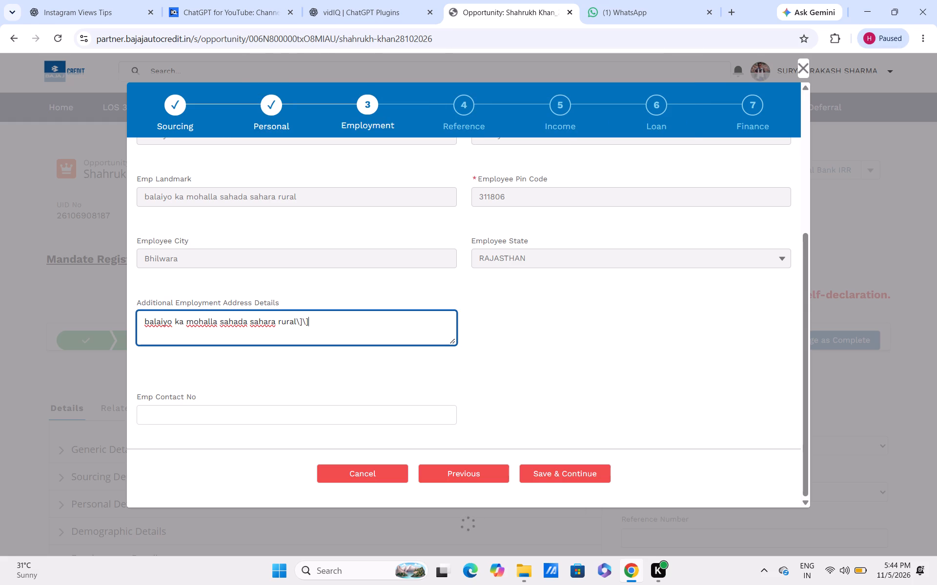
key(BackSpace)
key(BackSpace)
key(BackSpace)
key(BackSpace)
key(BackSpace)
key(BackSpace)
key(BackSpace)
key(BackSpace)
key(BackSpace)
key(BackSpace)
key(BackSpace)
key(BackSpace)
key(BackSpace)
key(BackSpace)
key(BackSpace)
key(BackSpace)
key(BackSpace)
key(BackSpace)
key(BackSpace)
key(BackSpace)
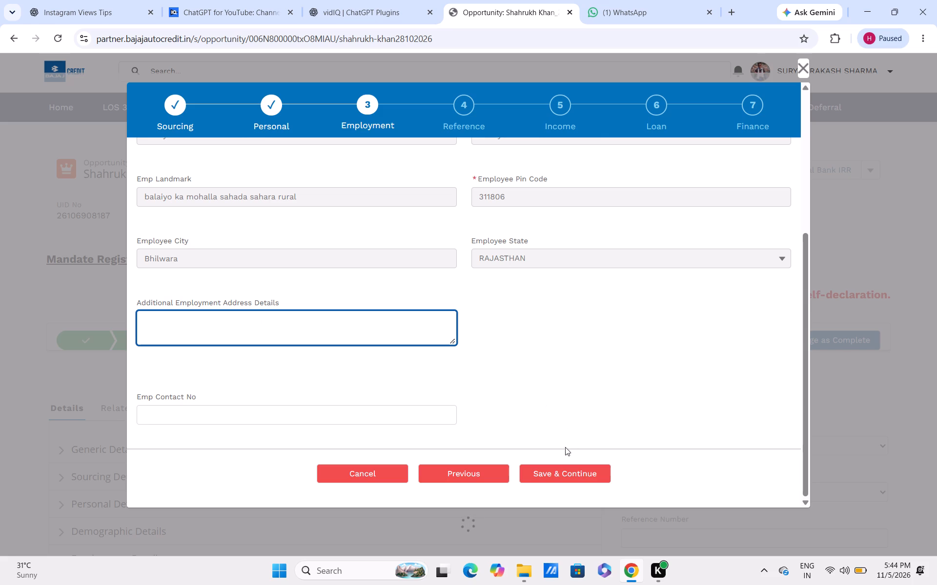
click(568, 471)
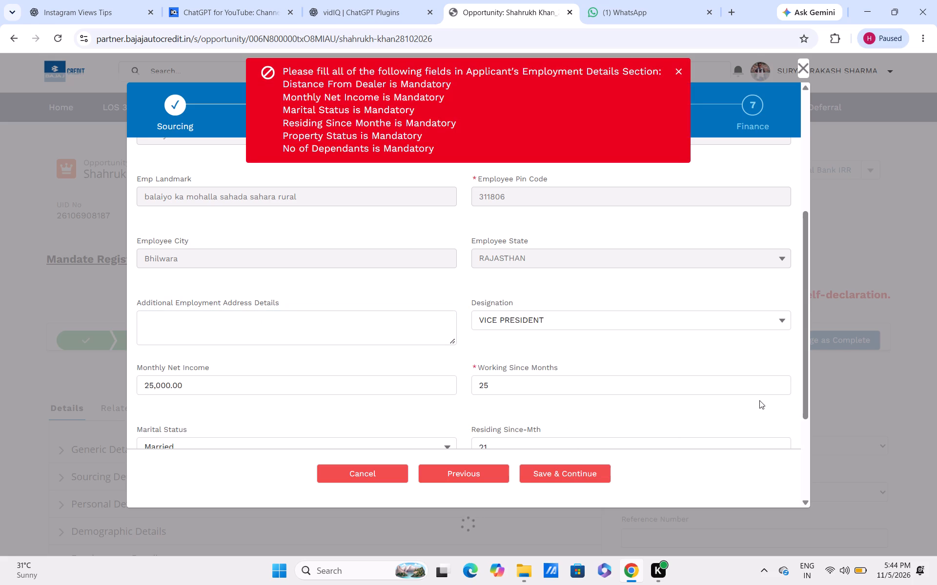
drag(803, 382, 814, 448)
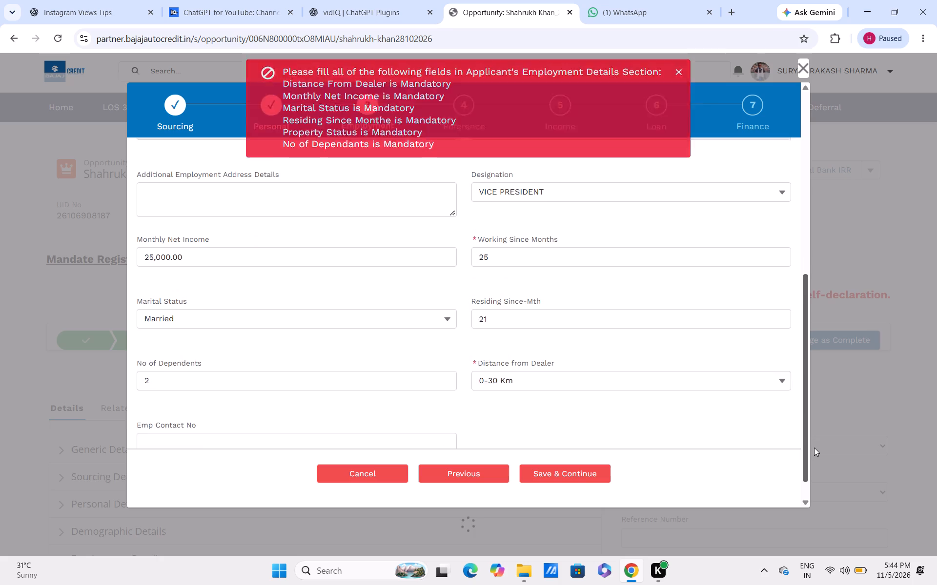
drag(814, 448, 817, 455)
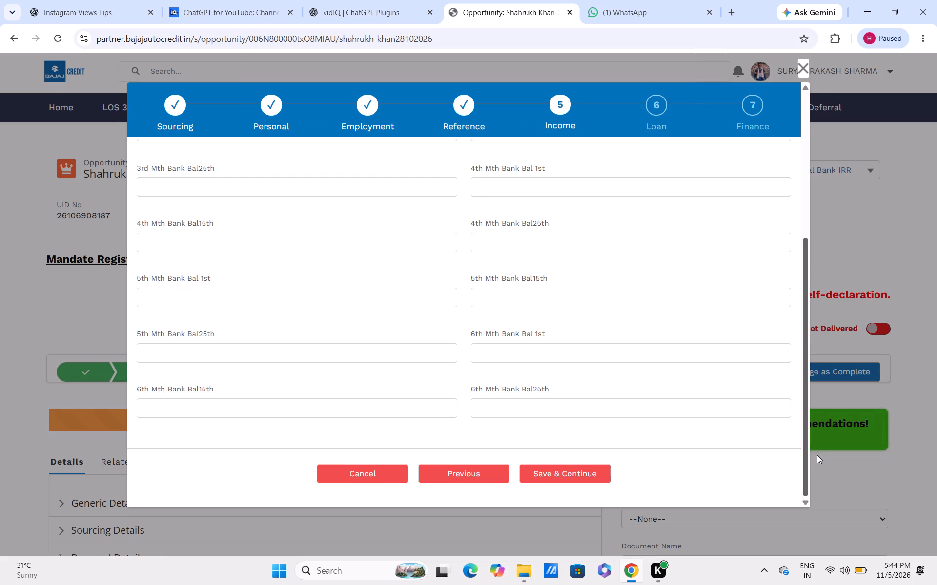
Save the Income stage and the Loan Details to proceed to the Finance stage.
drag(817, 455, 670, 493)
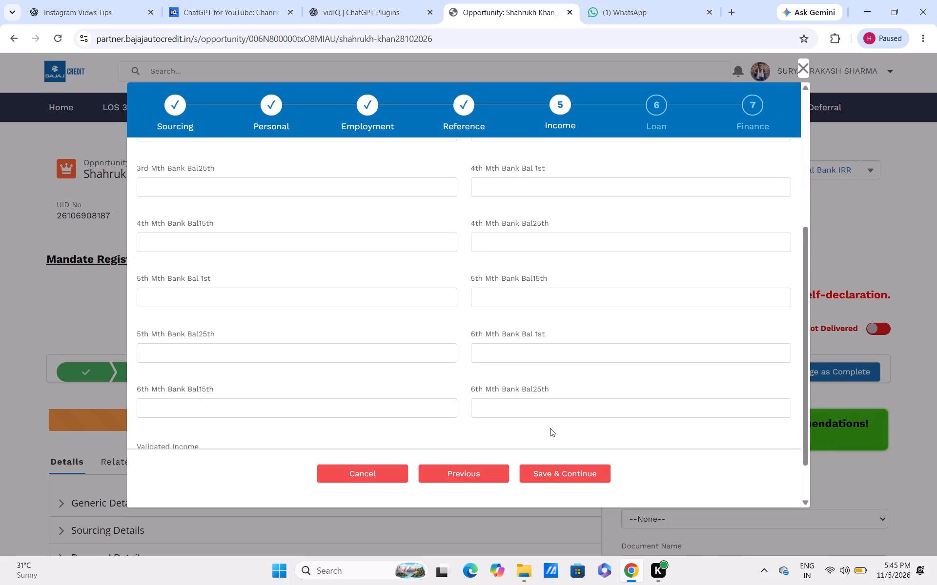
click(568, 472)
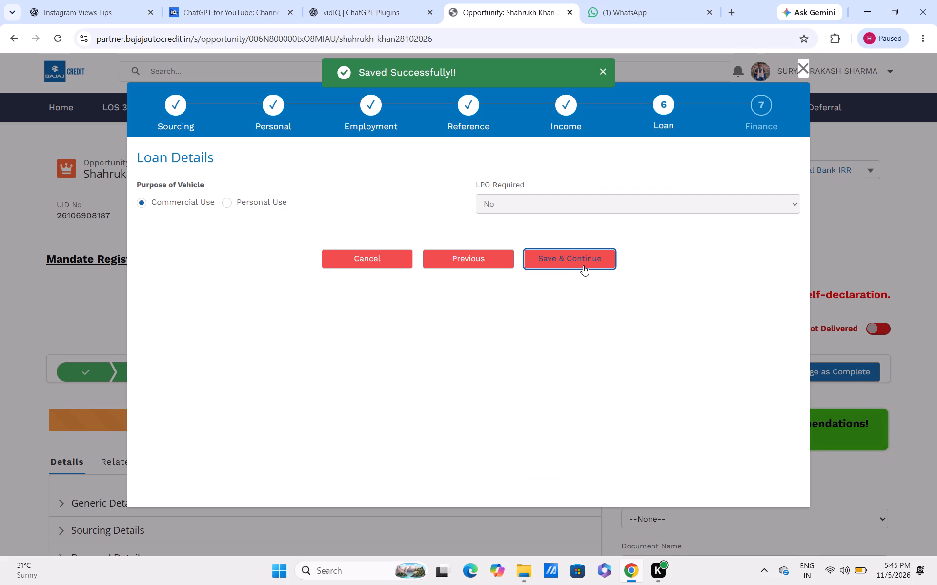
click(583, 265)
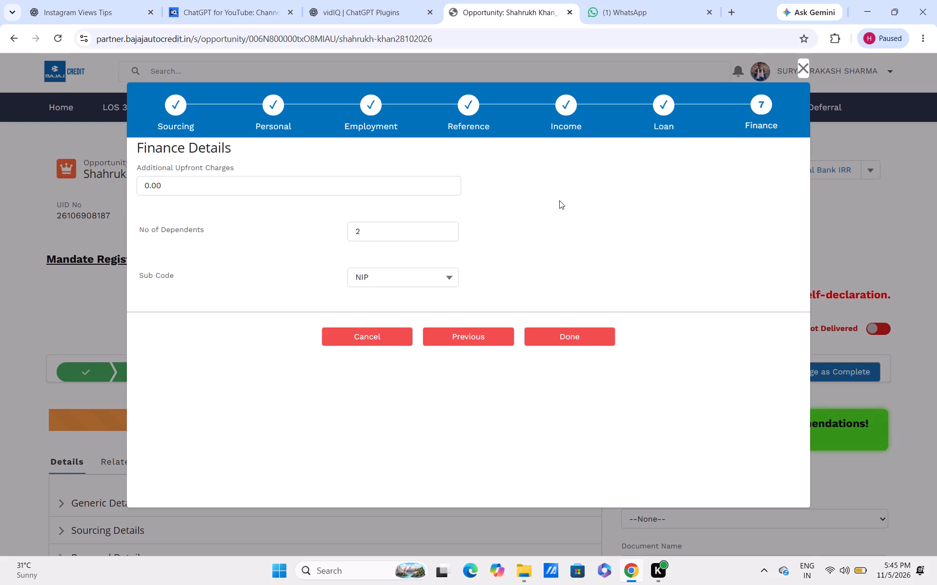
Submit the Finance Details as the final stage to finish the loan application form.
click(567, 337)
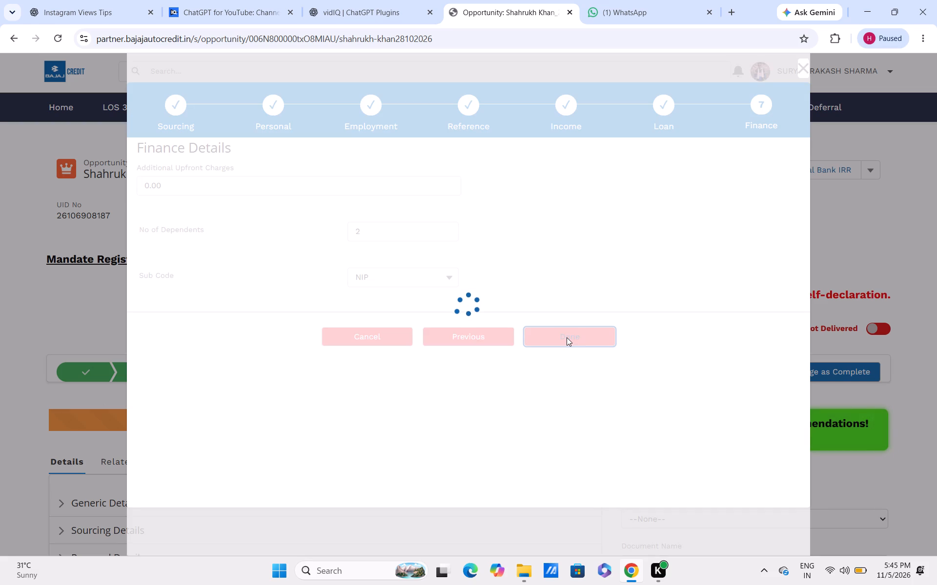
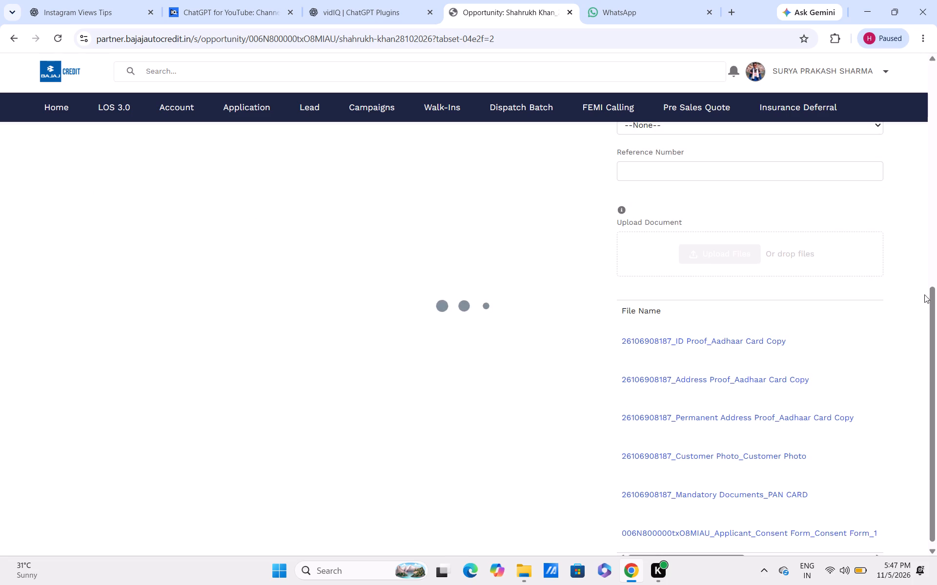
Examine the opportunity's related records, including the 3MResults and FIResults lists with the field investigation statuses.
click(936, 260)
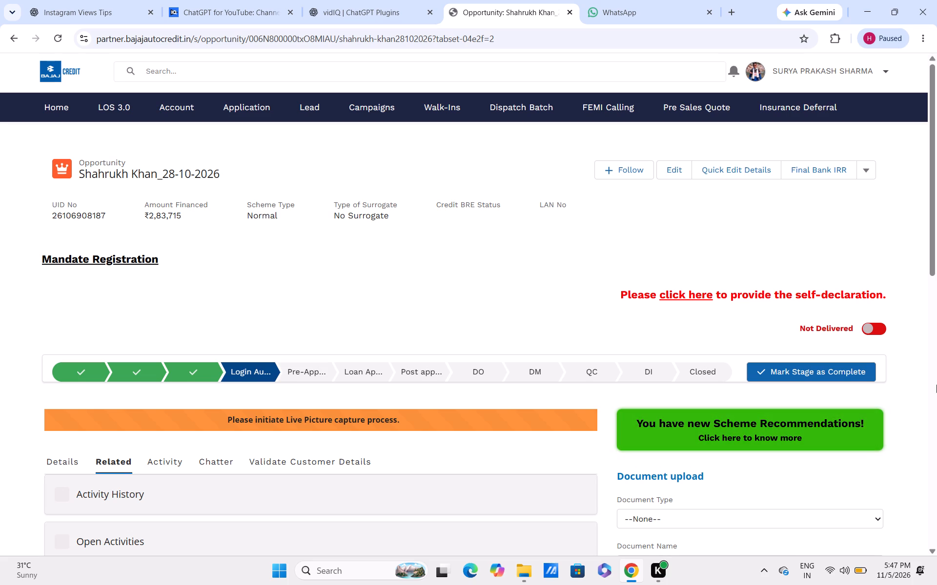
key(Down)
key(Down)
key(Down)
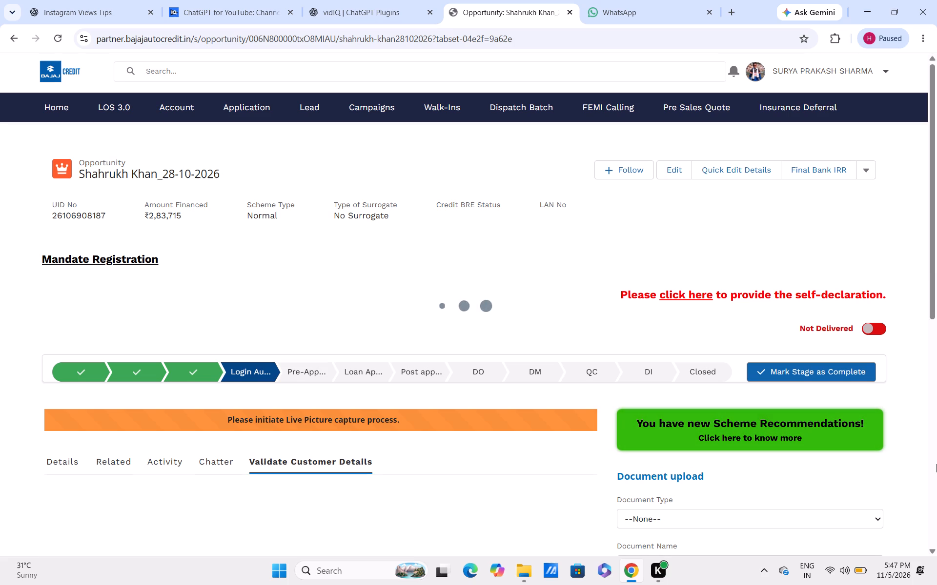
key(Left)
key(Left)
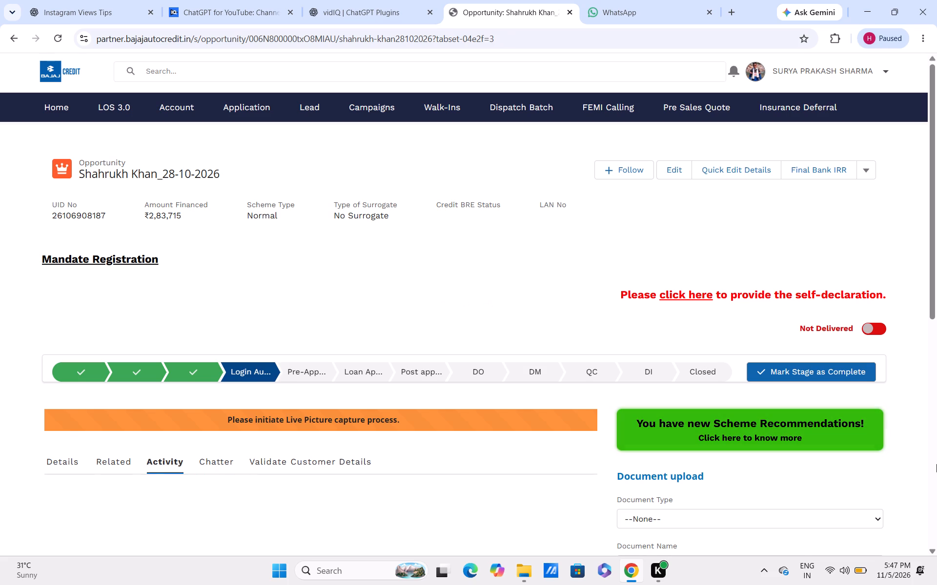
key(Left)
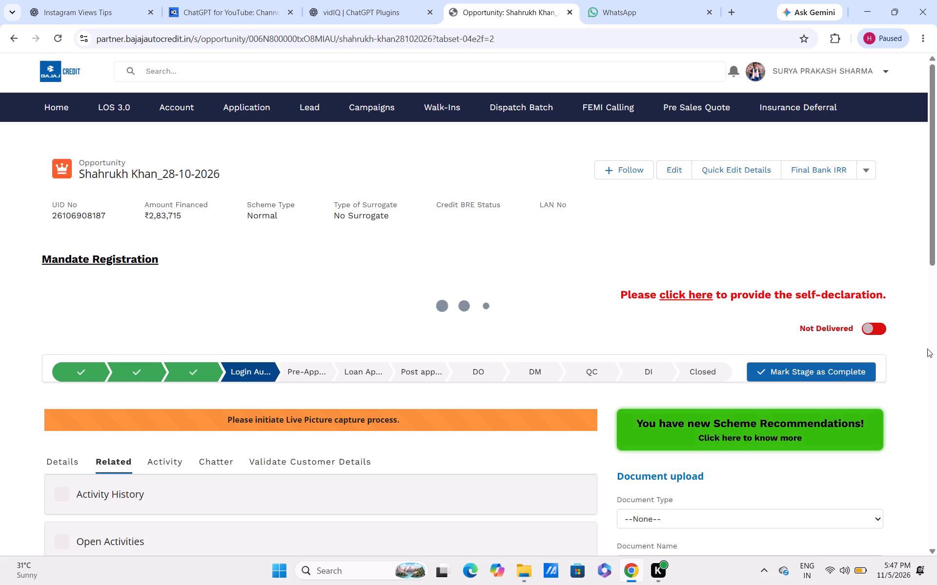
click(929, 347)
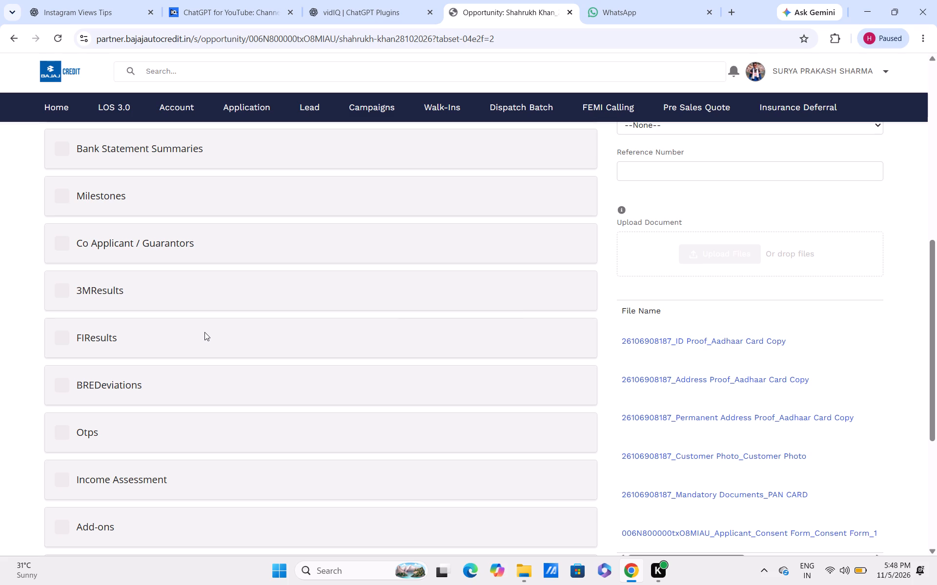
click(97, 345)
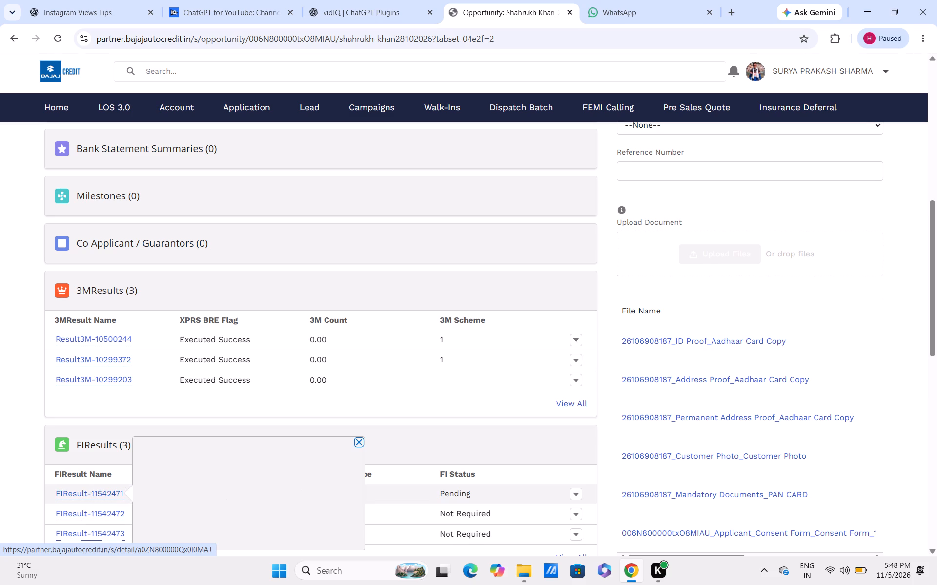
click(358, 442)
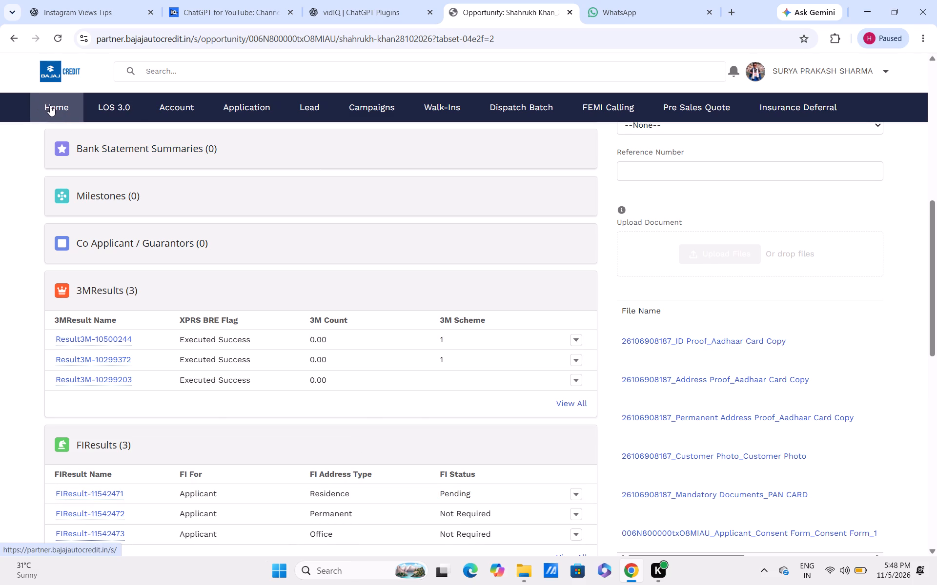
Reopen the same customer's opportunity dated 28-10-2026 from the recently viewed applications.
click(224, 105)
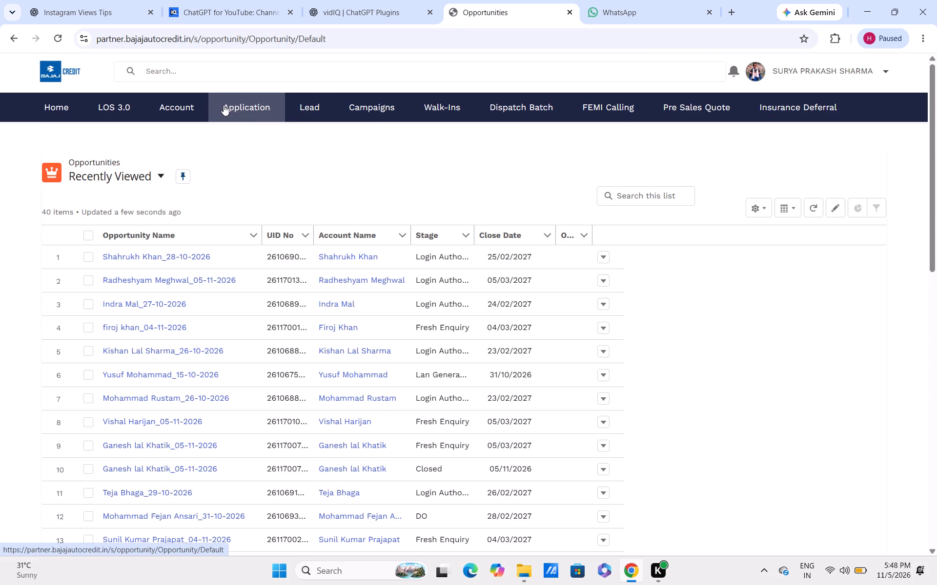
click(168, 253)
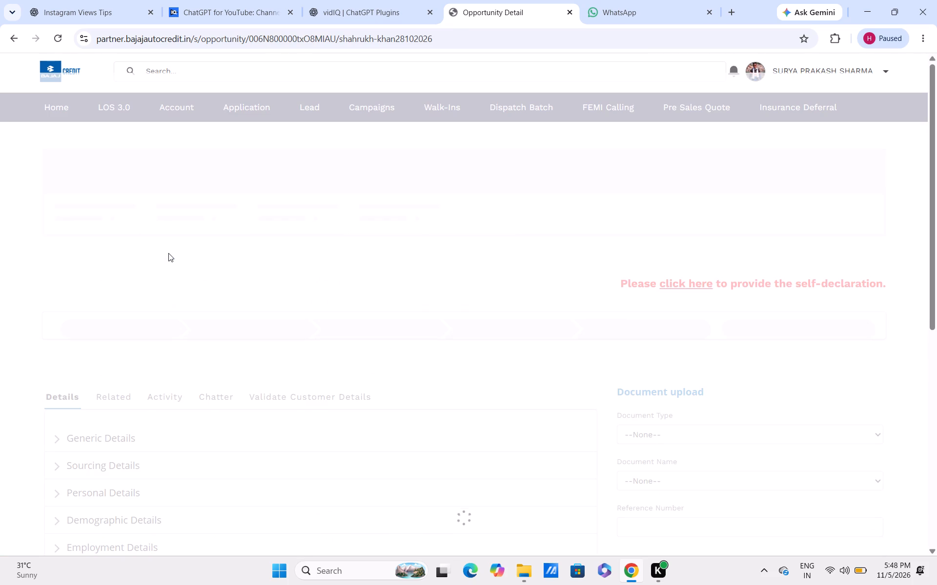
click(168, 253)
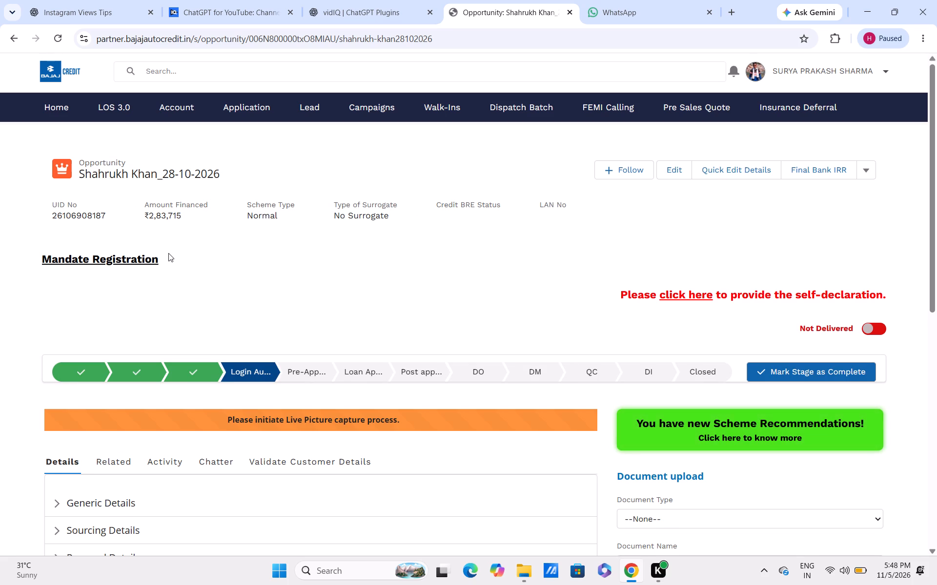
Check the Reference Details stage in the opportunity's edit form and close the form without saving.
click(671, 171)
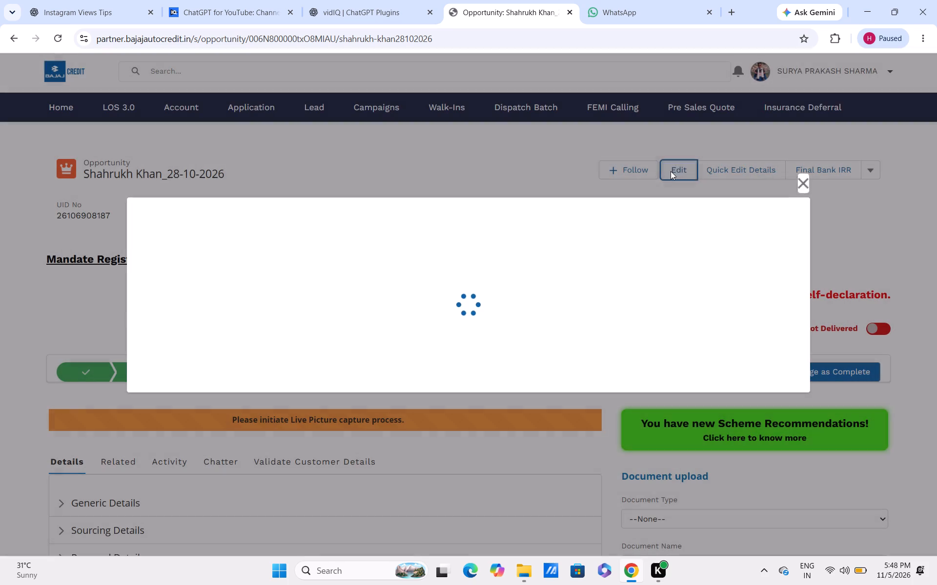
click(671, 171)
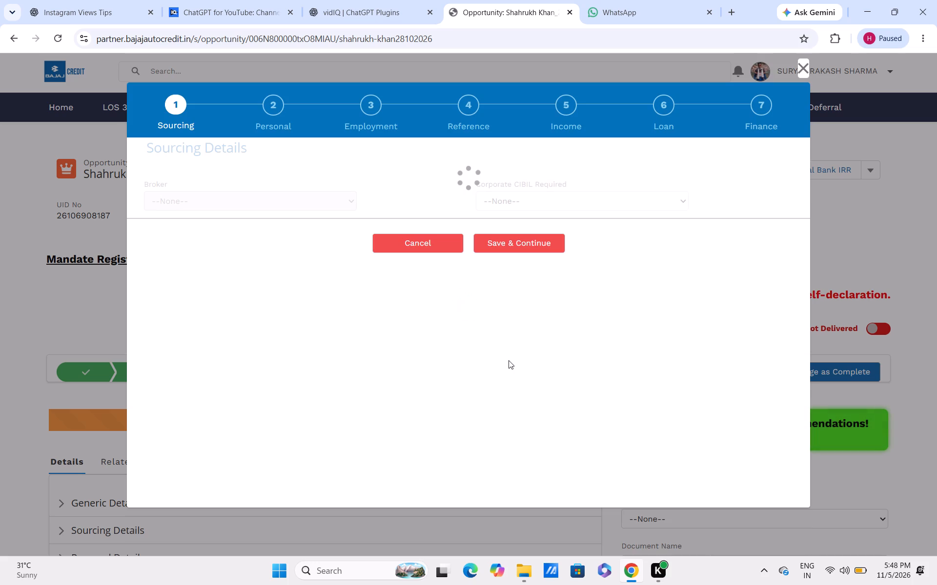
click(467, 106)
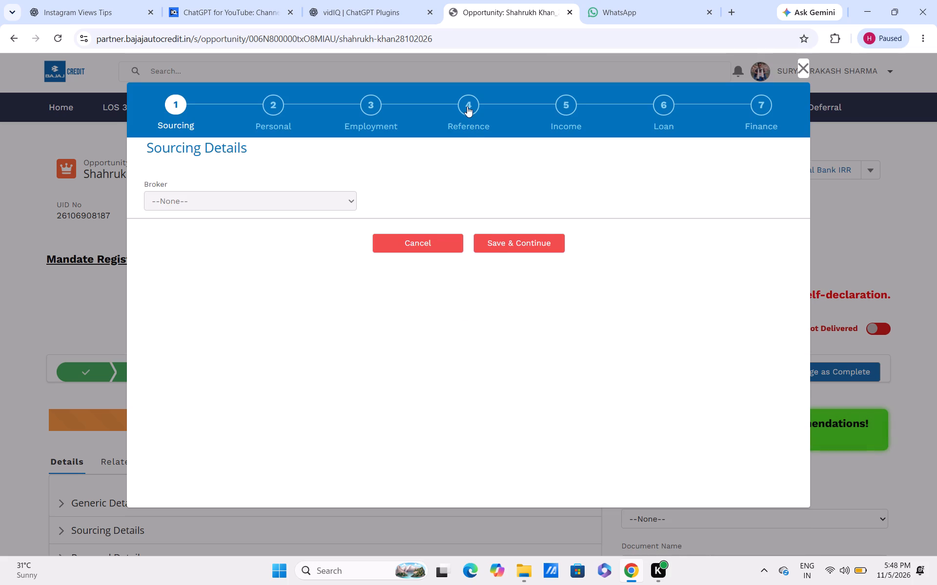
double_click(467, 106)
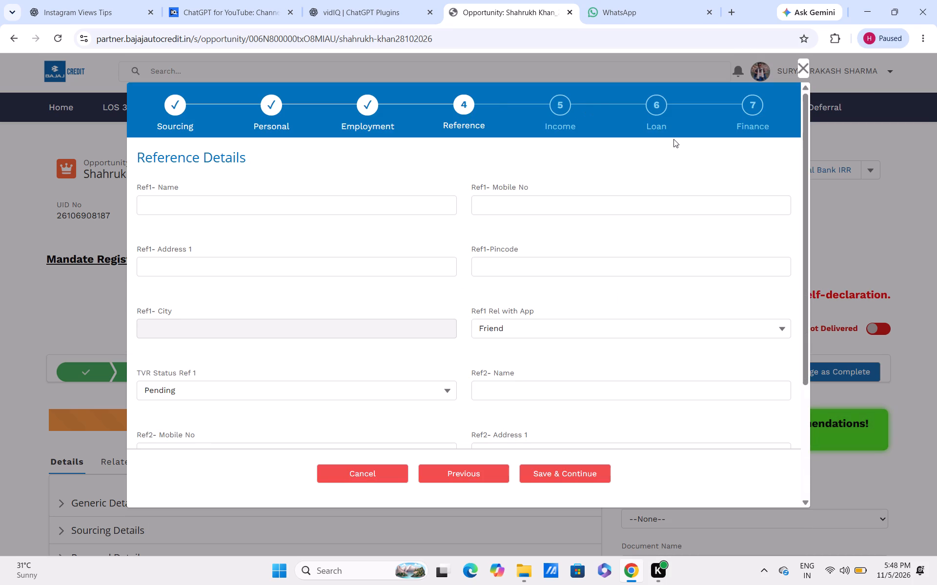
click(806, 67)
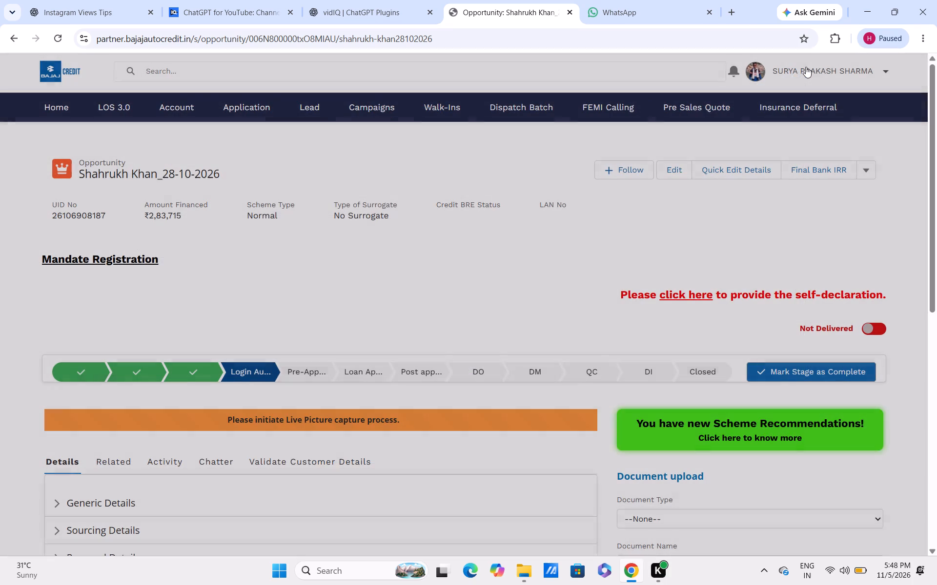